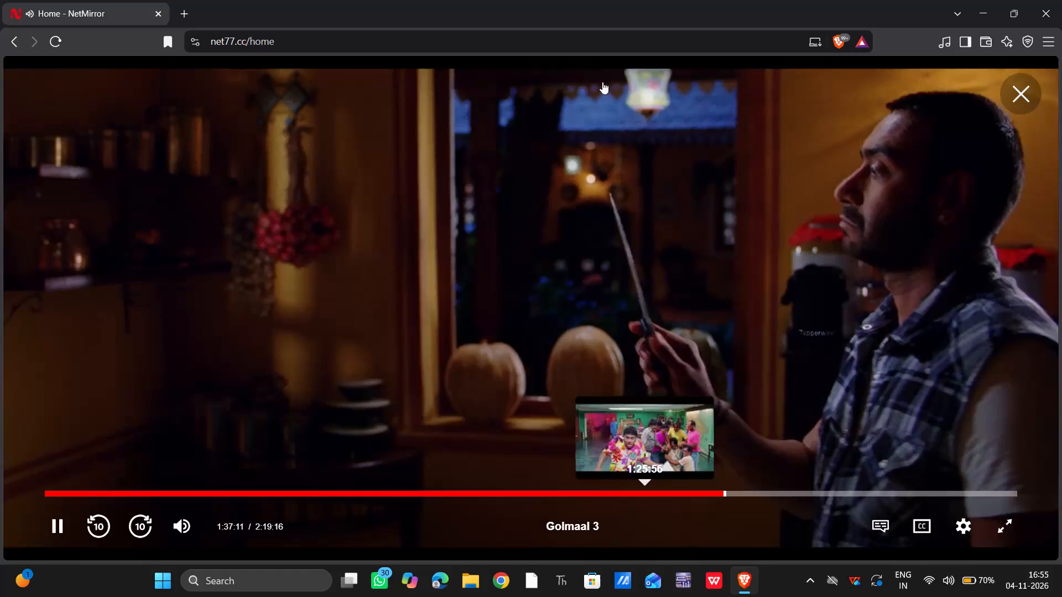
Pause the Golmaal 3 video.
click(483, 266)
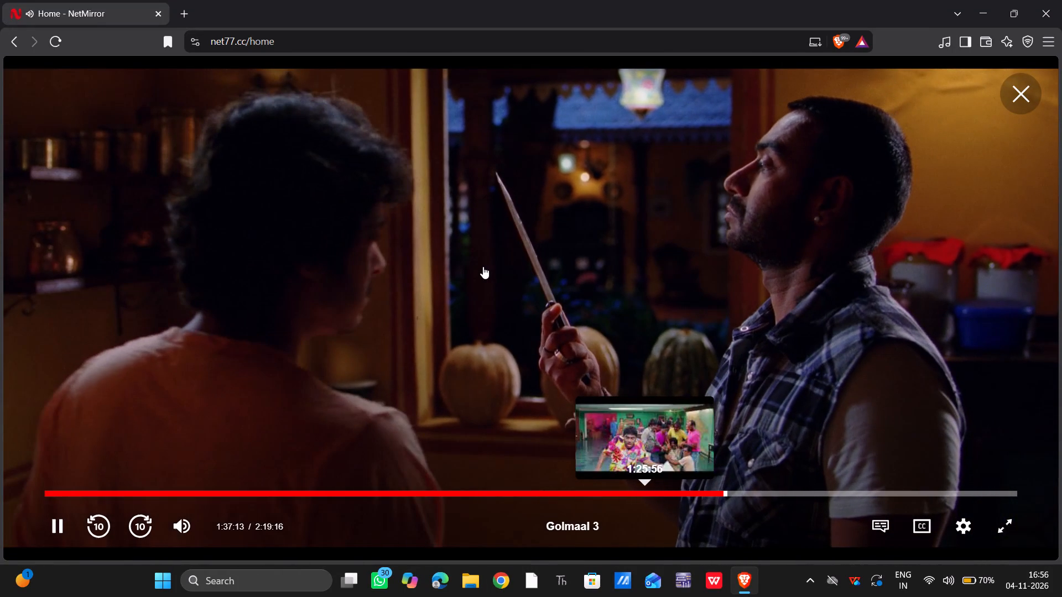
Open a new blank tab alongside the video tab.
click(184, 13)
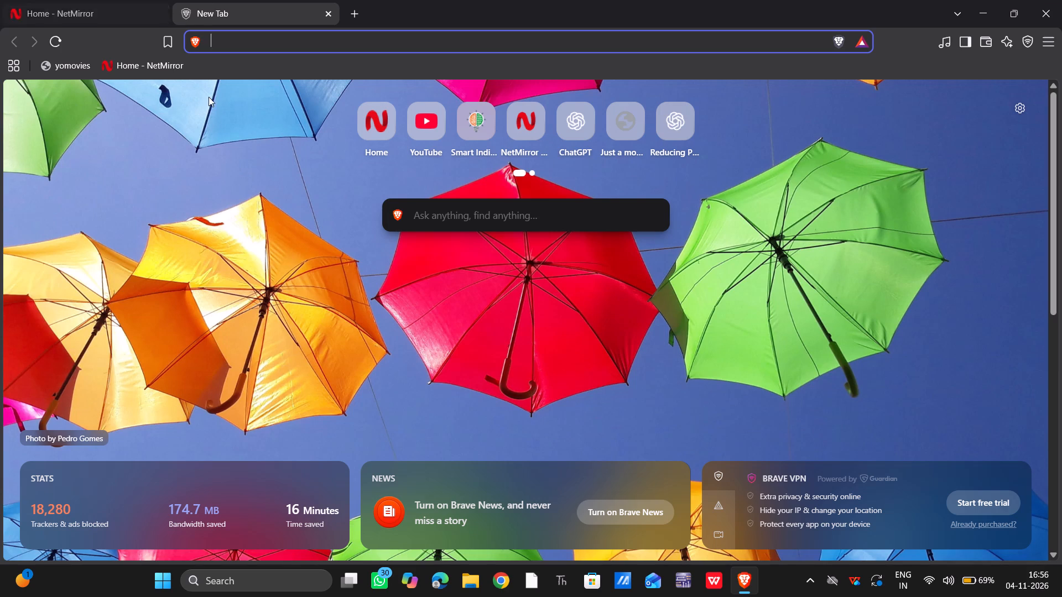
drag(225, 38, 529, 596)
Switch to Google Chrome with the "Your Chrome" profile and maximize its window.
click(500, 584)
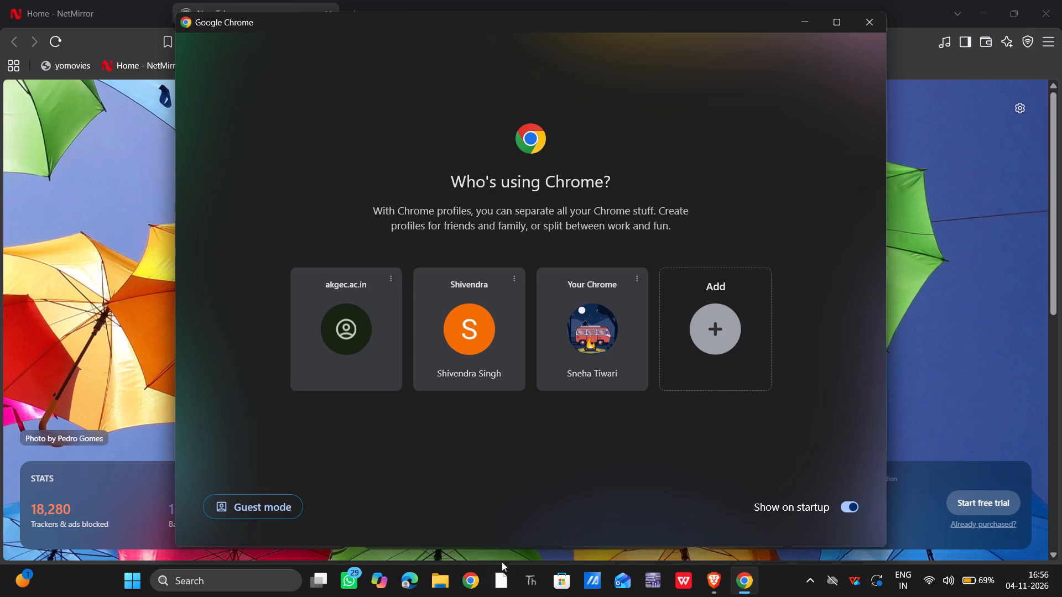
click(603, 351)
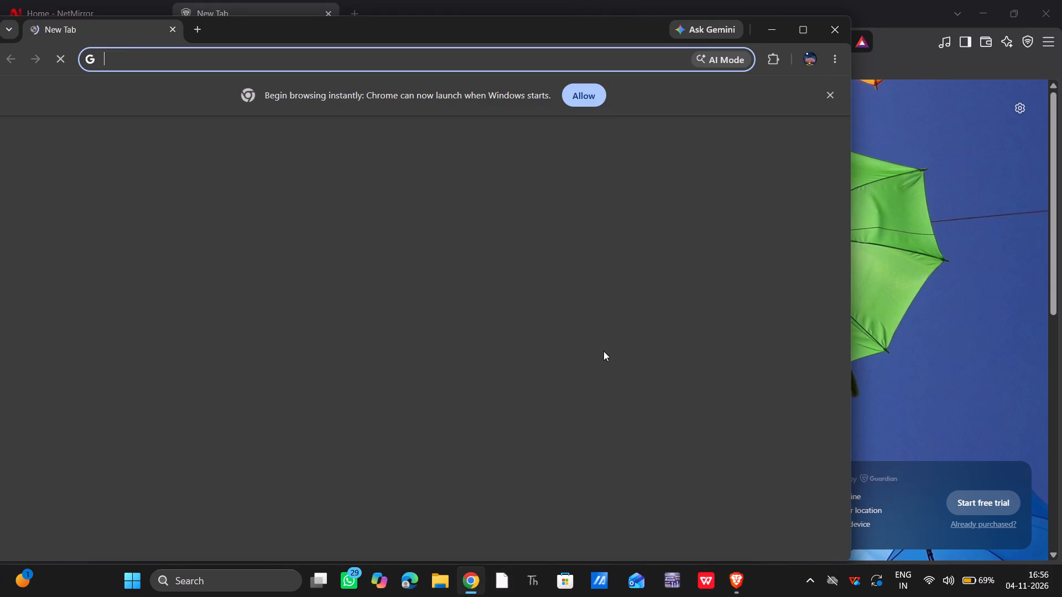
click(796, 28)
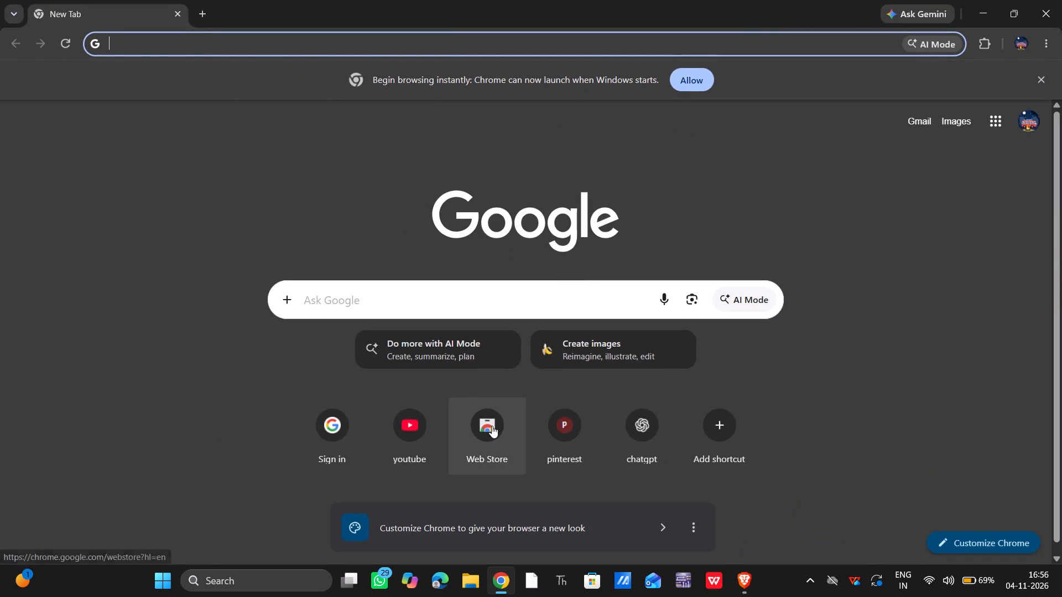
click(503, 274)
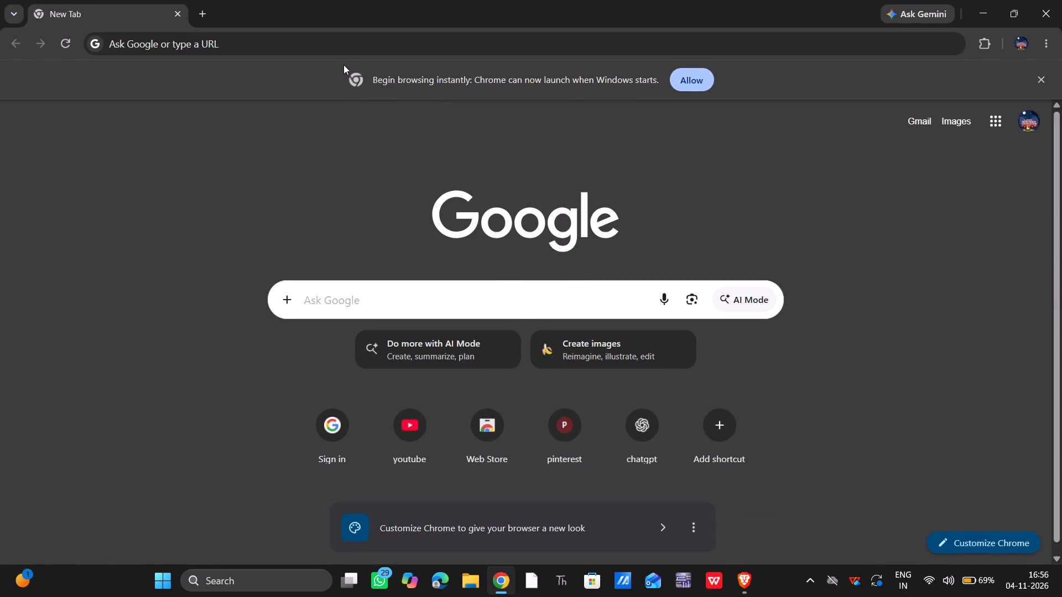
Search Google for figma.
click(322, 40)
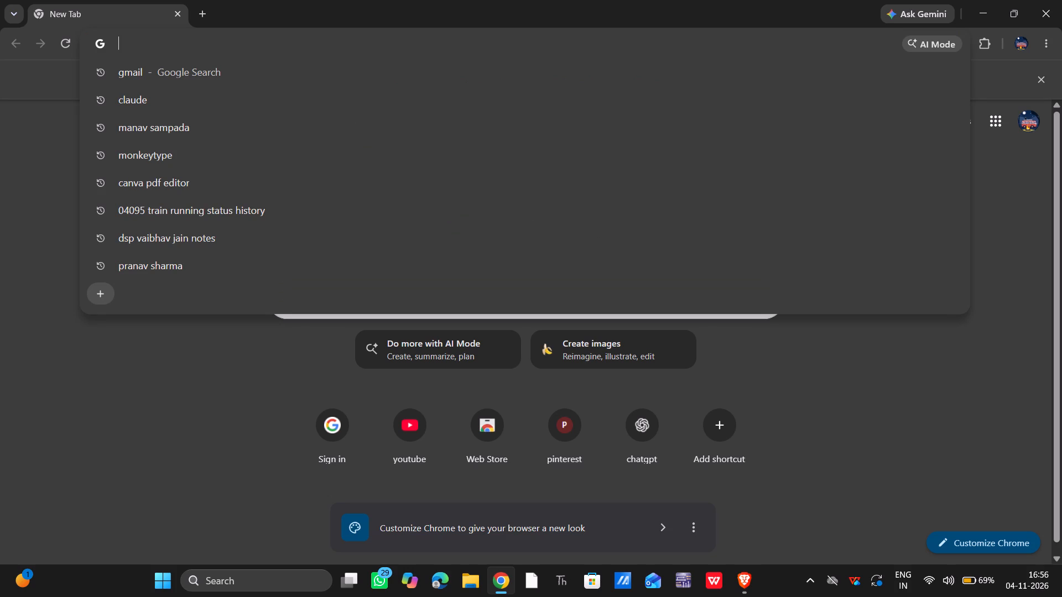
key(f)
key(BackSpace)
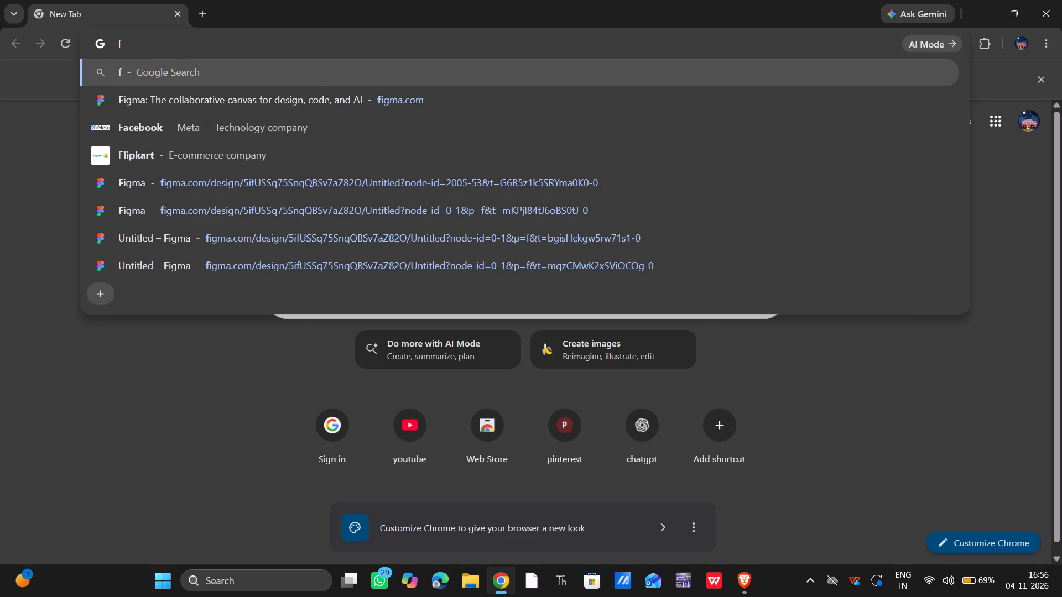
text(figma)
key(Return)
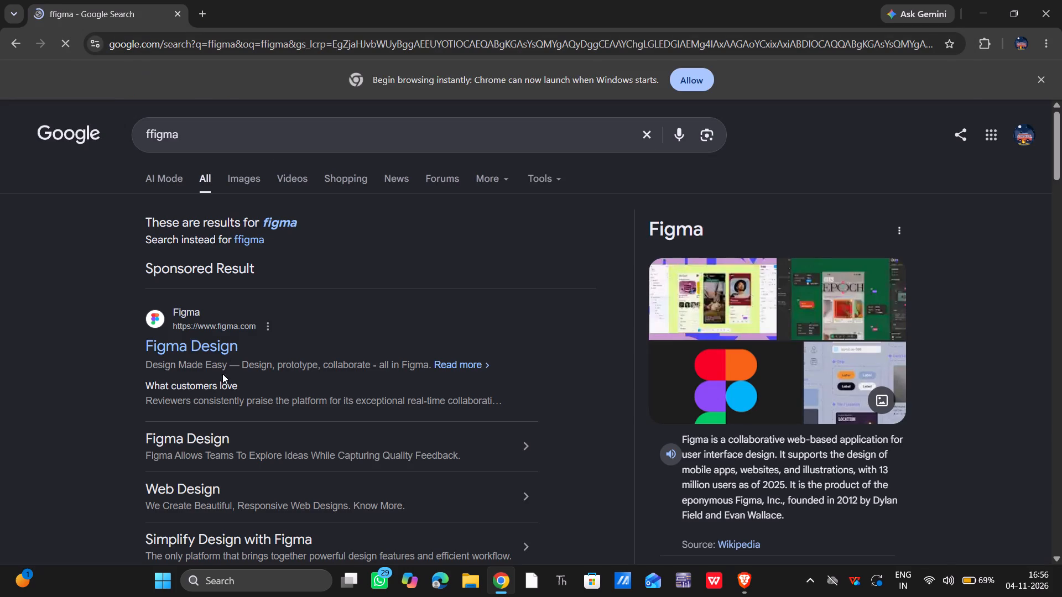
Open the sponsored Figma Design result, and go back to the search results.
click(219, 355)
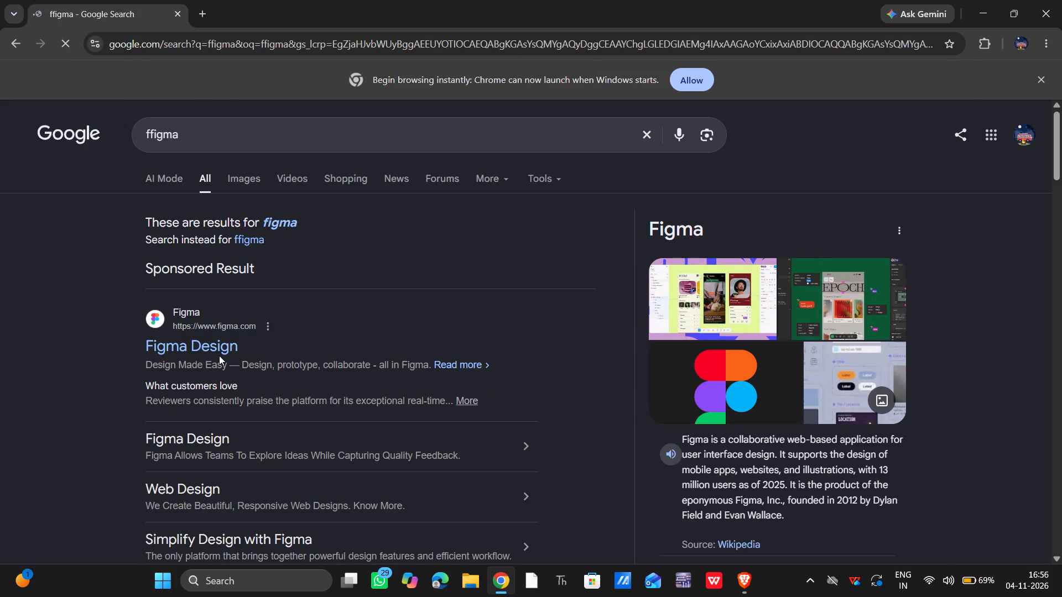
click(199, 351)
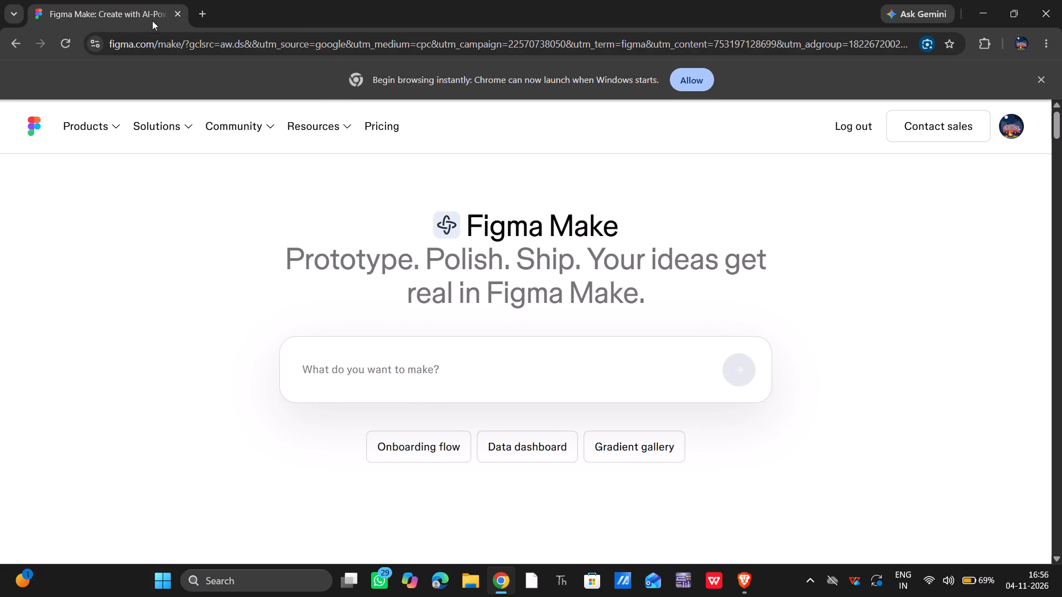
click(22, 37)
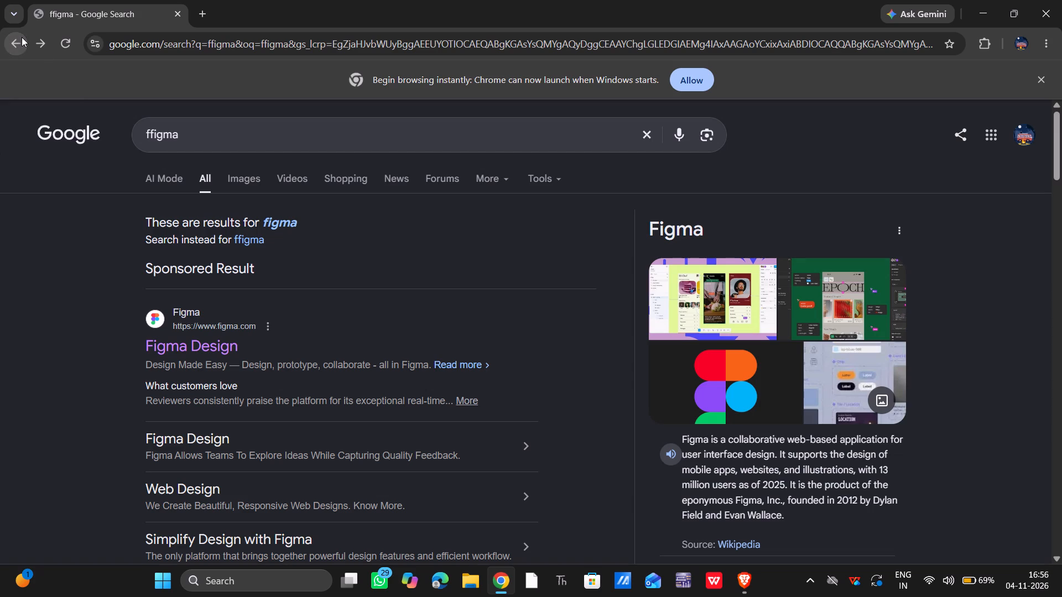
Find Figma's own non-sponsored entry among the search results.
scroll(293, 369, down, 5)
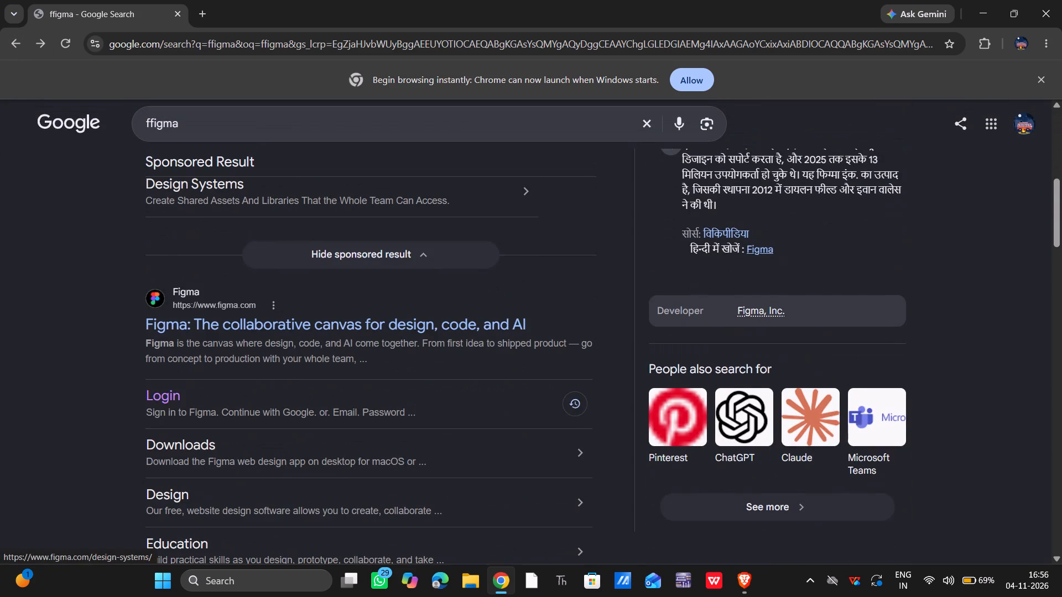
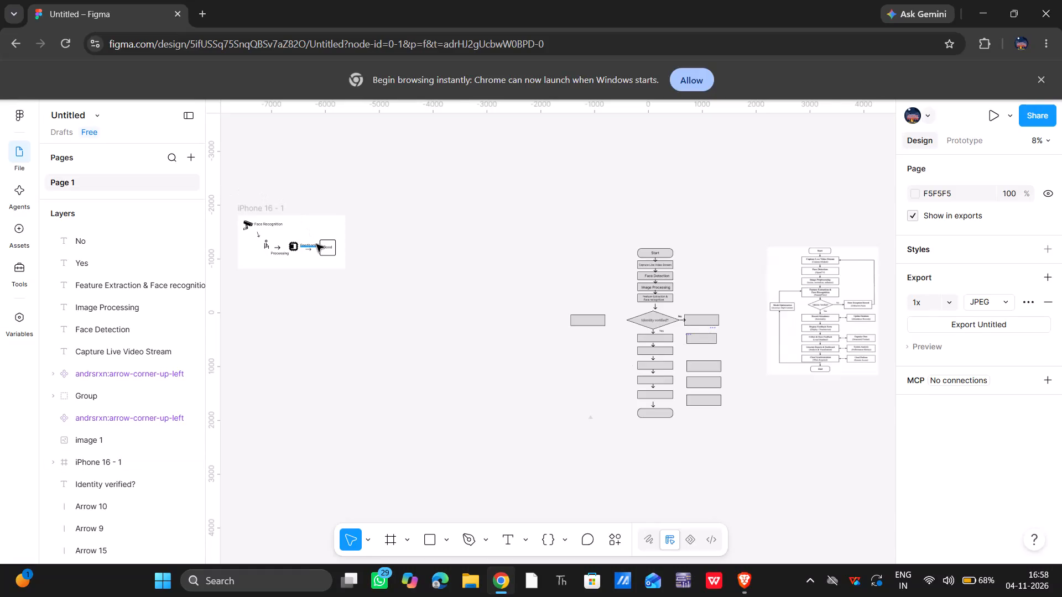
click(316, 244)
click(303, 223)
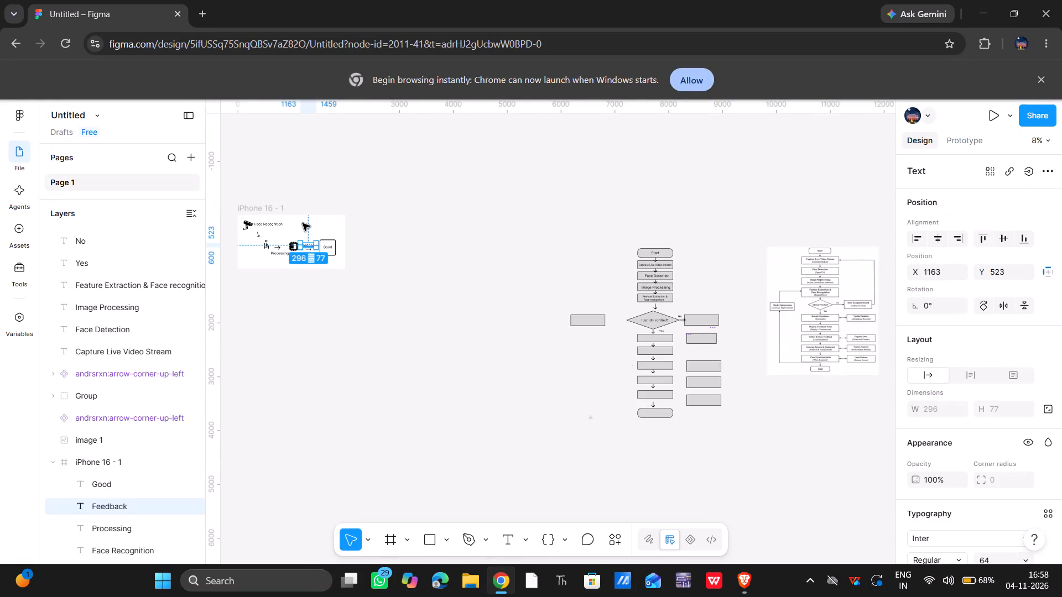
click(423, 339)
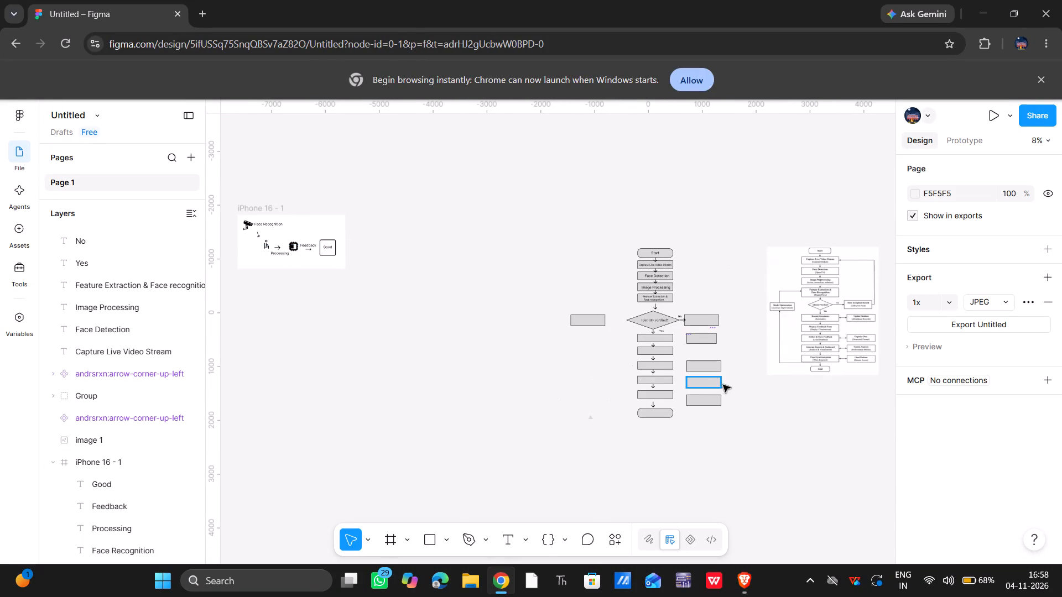
Insert a new frame with the iPhone 17 preset, 402 × 874.
click(422, 545)
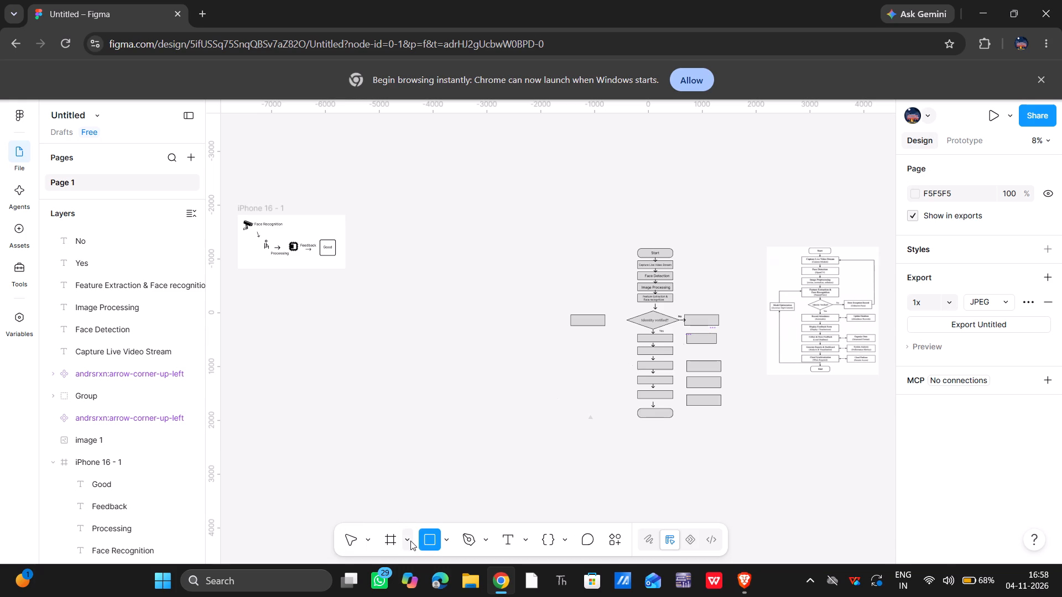
click(409, 541)
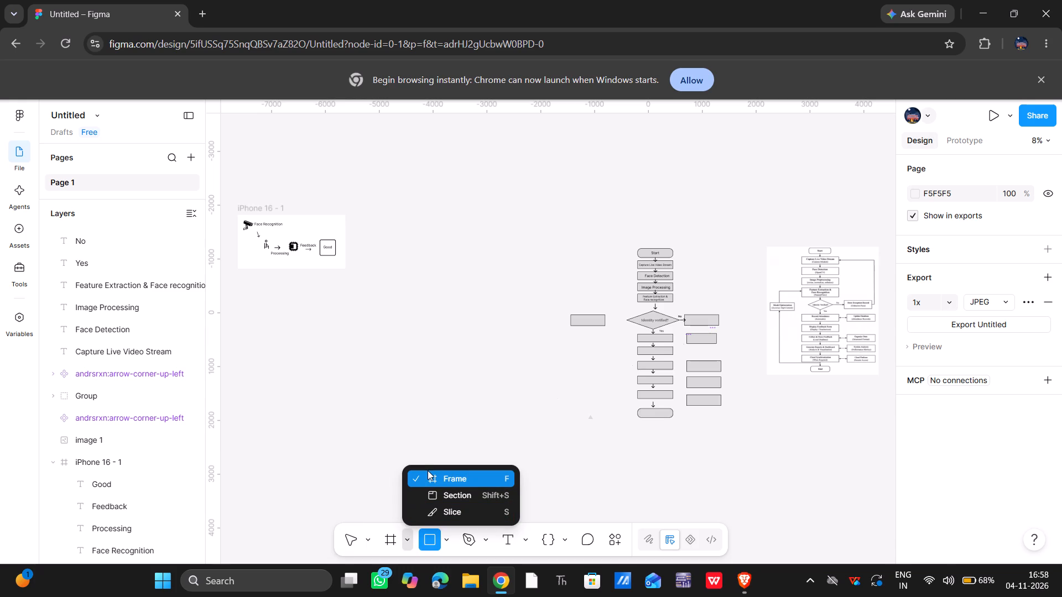
click(428, 470)
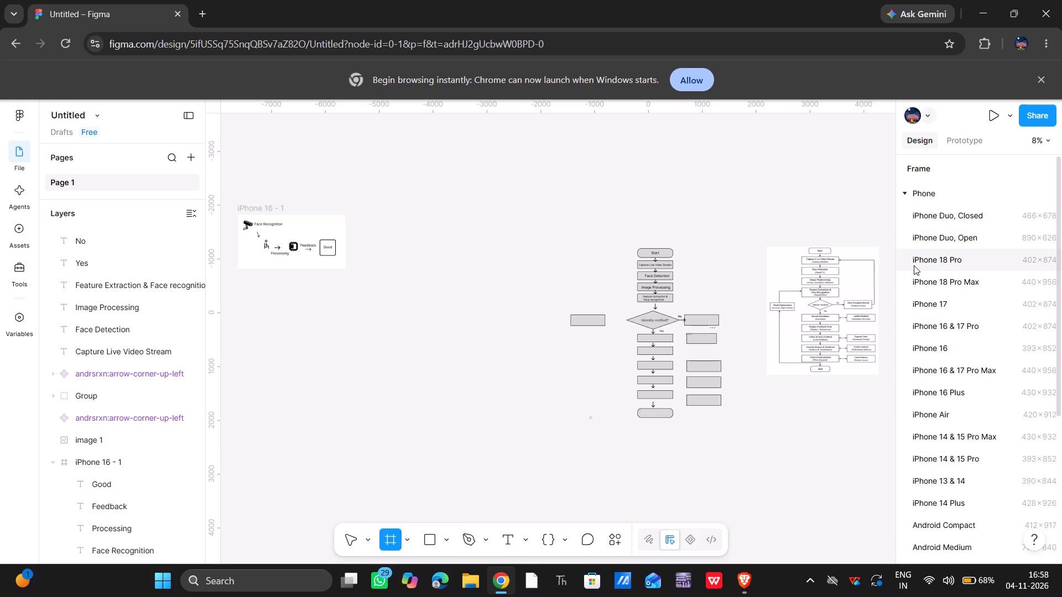
click(930, 300)
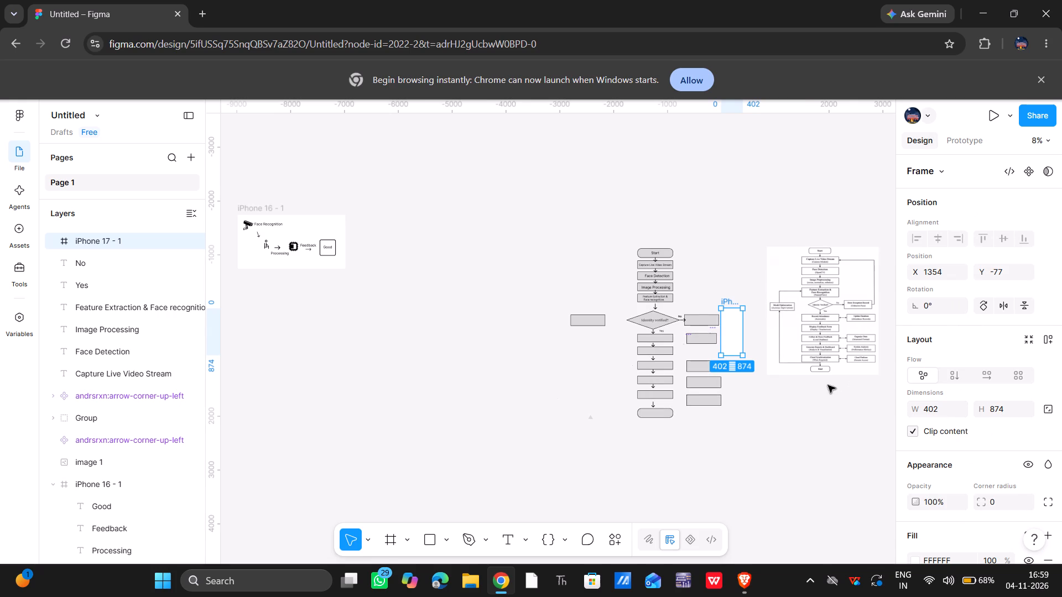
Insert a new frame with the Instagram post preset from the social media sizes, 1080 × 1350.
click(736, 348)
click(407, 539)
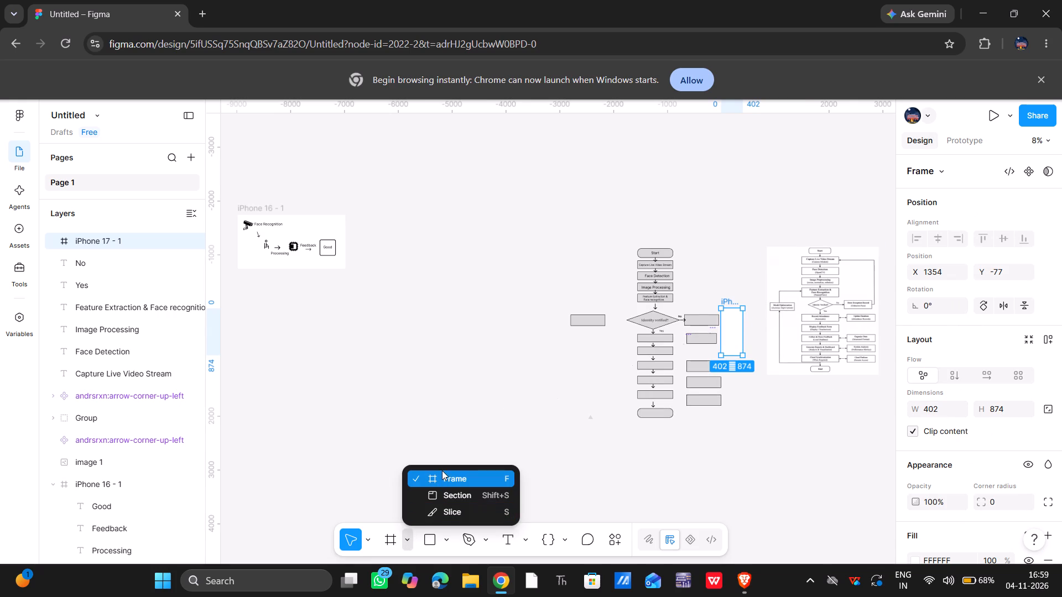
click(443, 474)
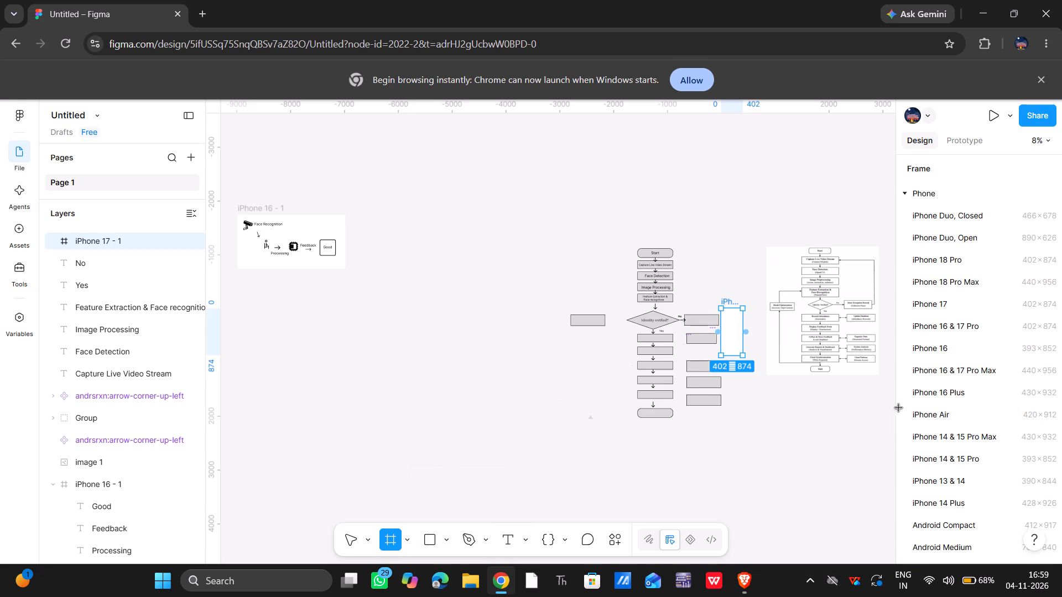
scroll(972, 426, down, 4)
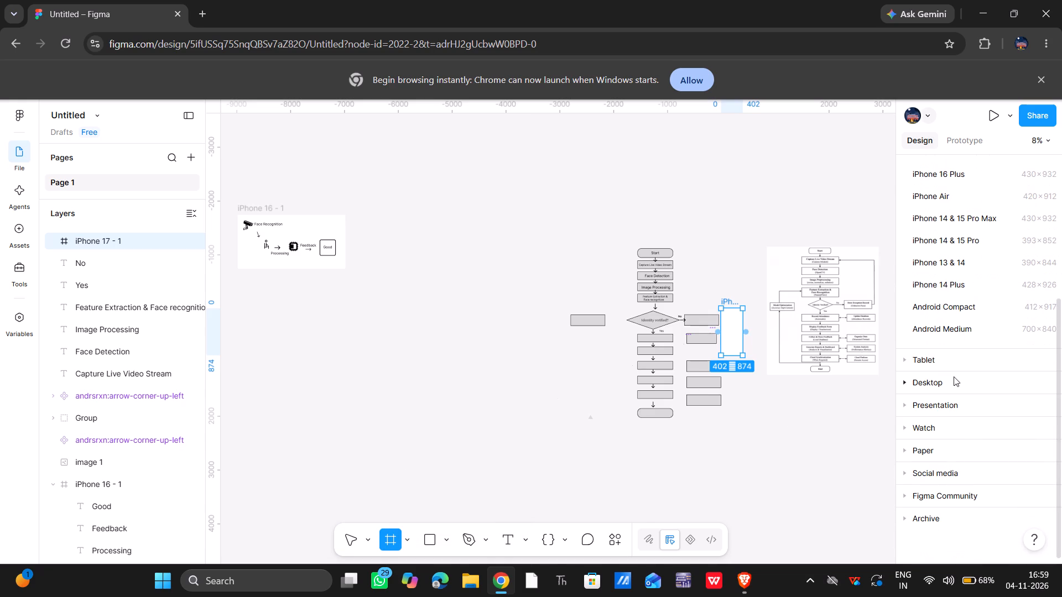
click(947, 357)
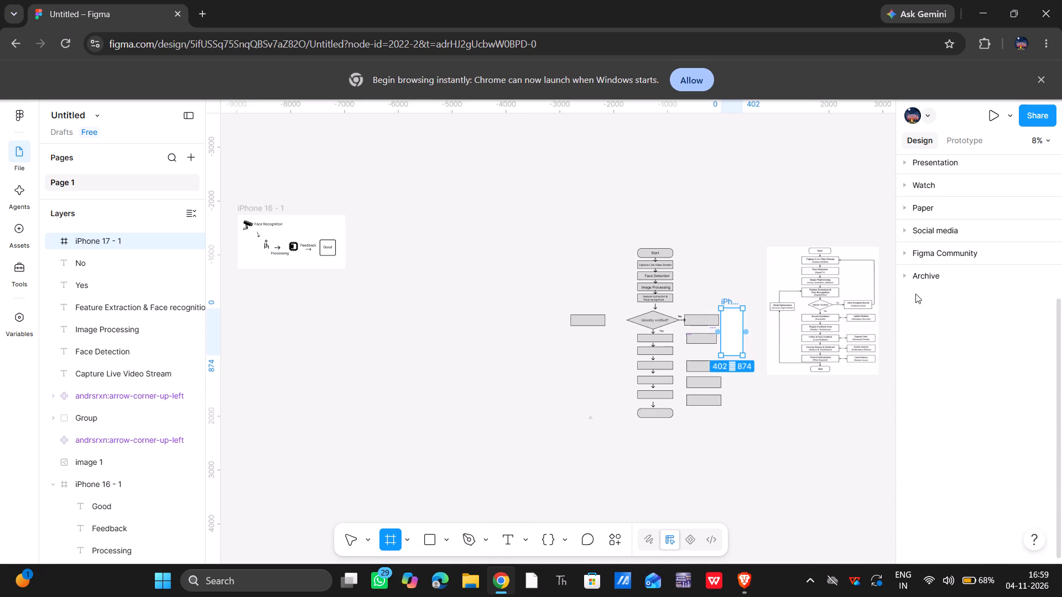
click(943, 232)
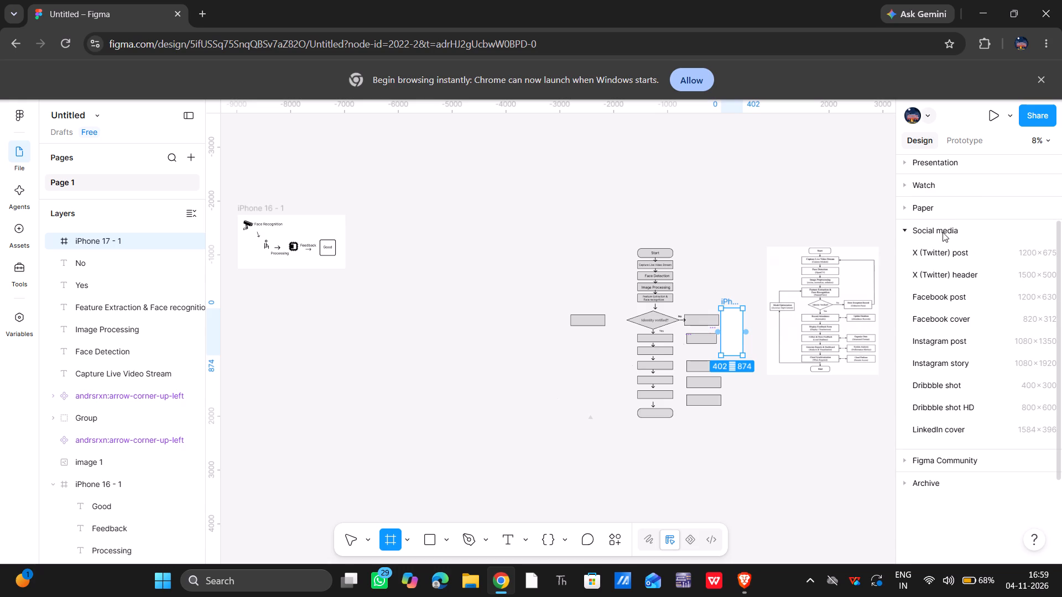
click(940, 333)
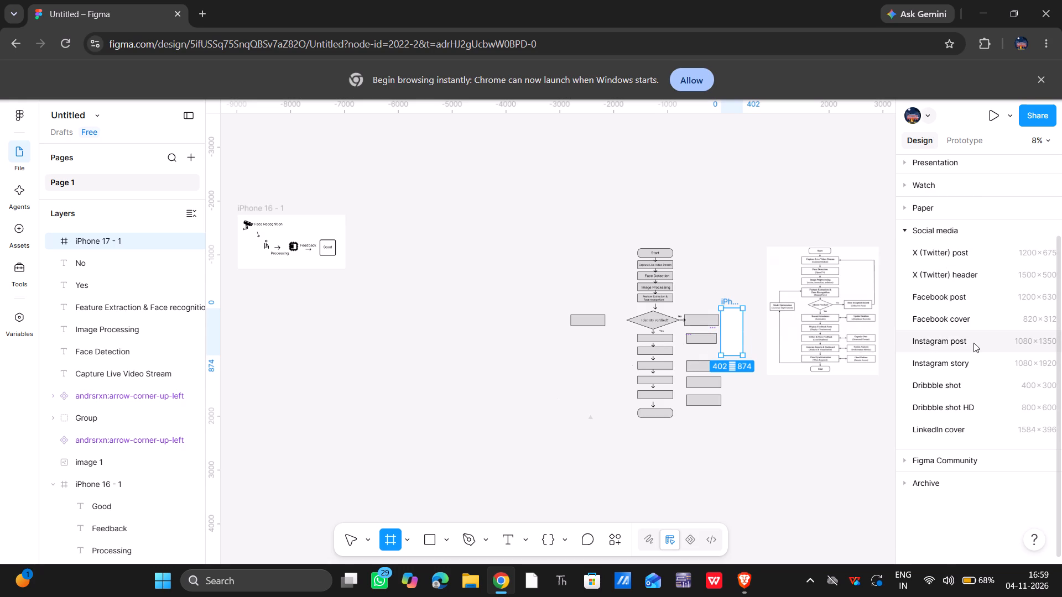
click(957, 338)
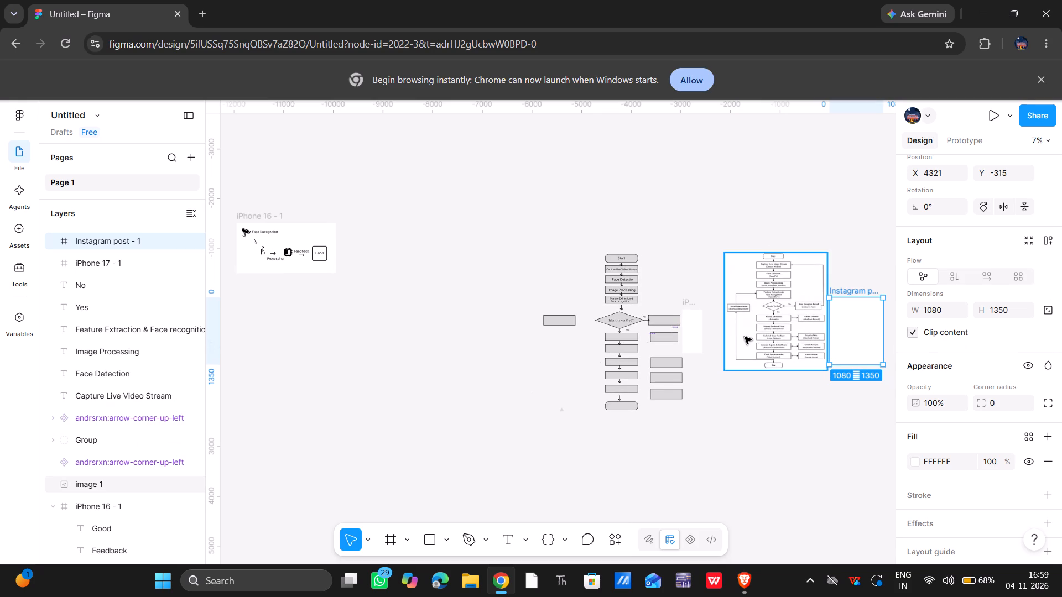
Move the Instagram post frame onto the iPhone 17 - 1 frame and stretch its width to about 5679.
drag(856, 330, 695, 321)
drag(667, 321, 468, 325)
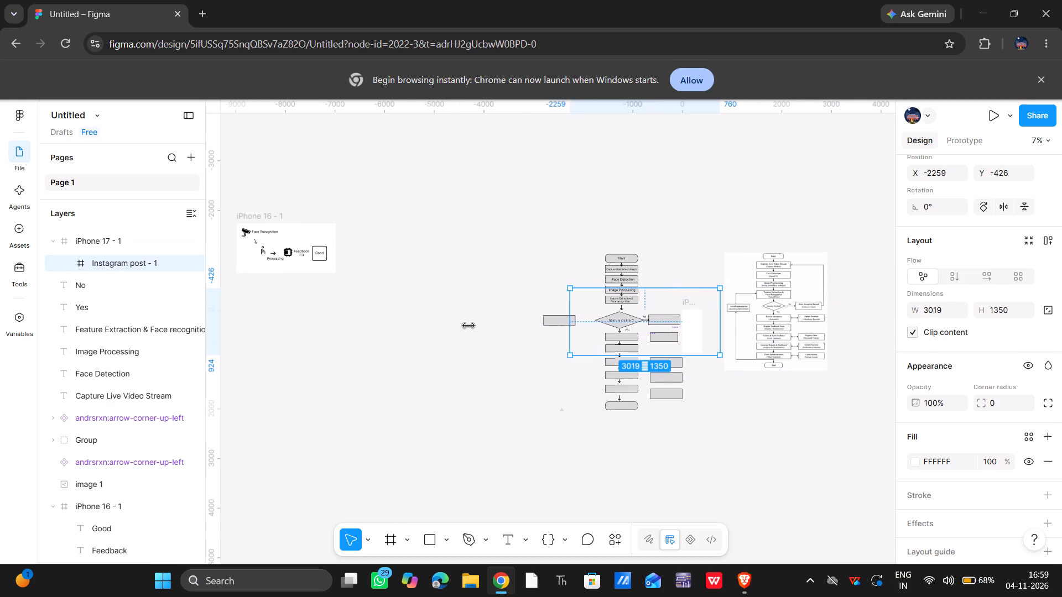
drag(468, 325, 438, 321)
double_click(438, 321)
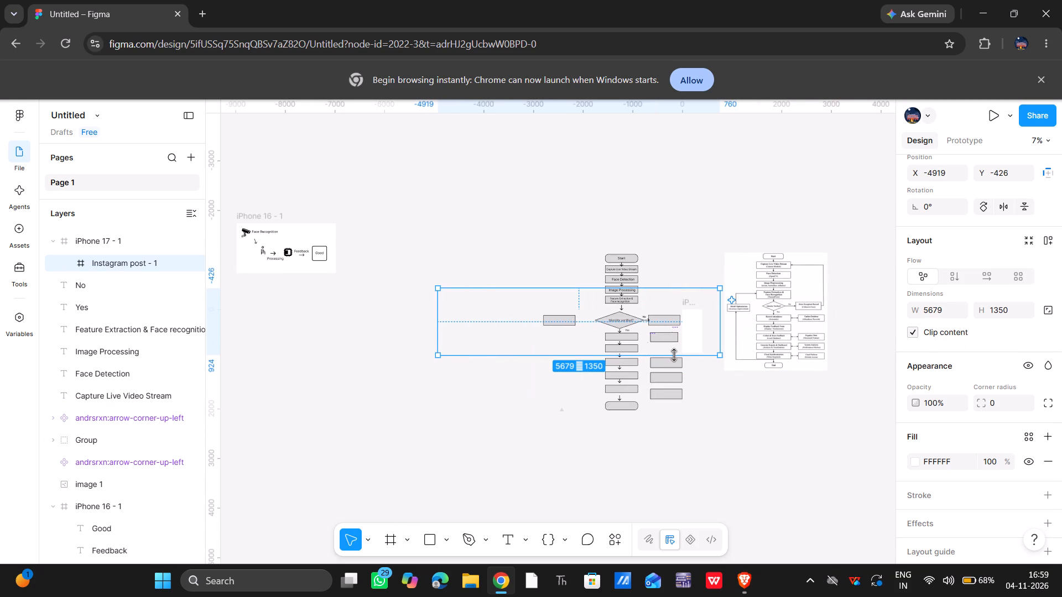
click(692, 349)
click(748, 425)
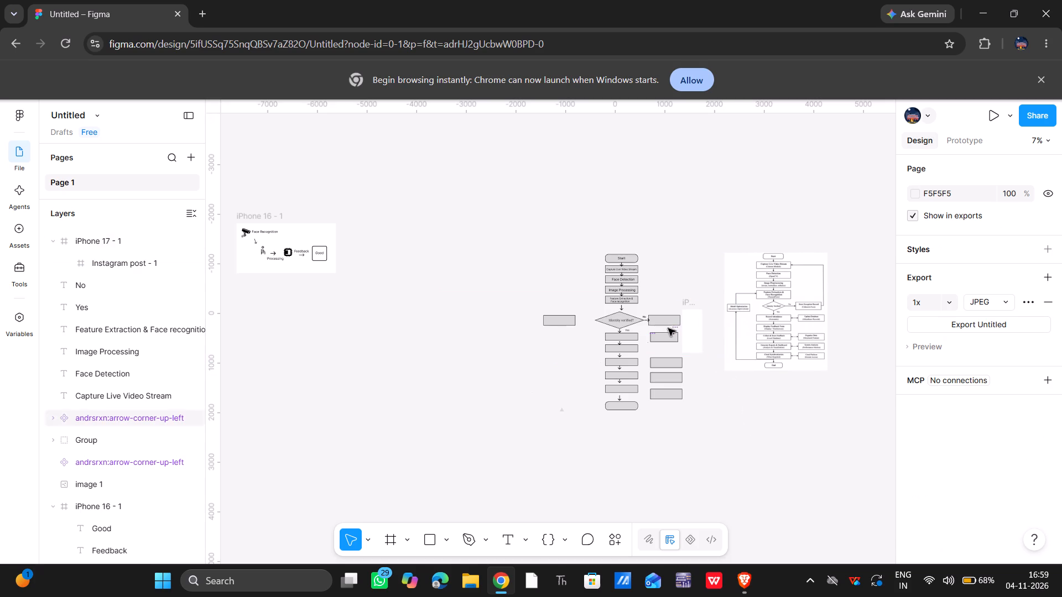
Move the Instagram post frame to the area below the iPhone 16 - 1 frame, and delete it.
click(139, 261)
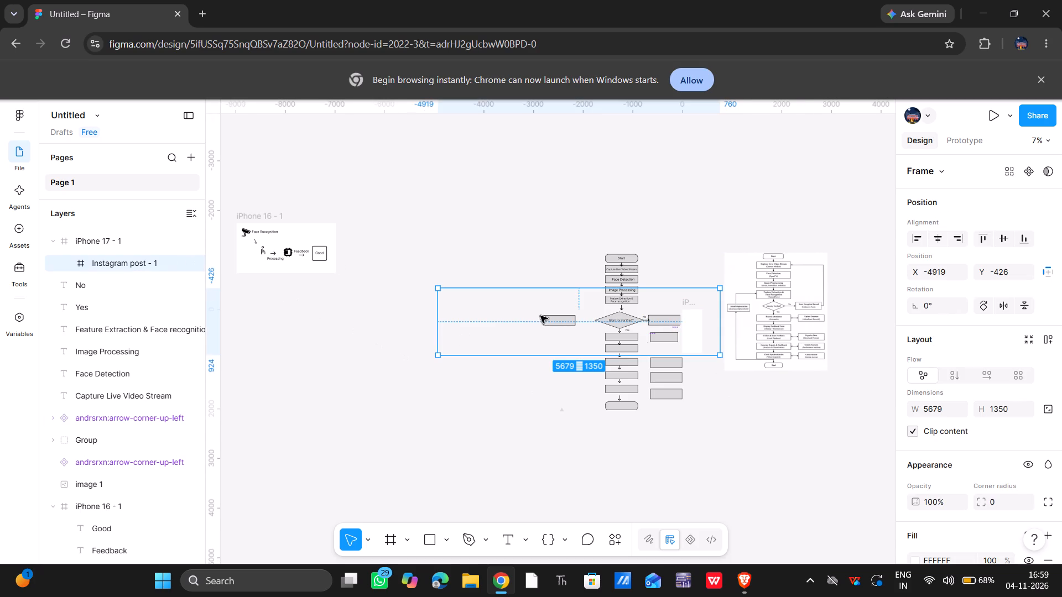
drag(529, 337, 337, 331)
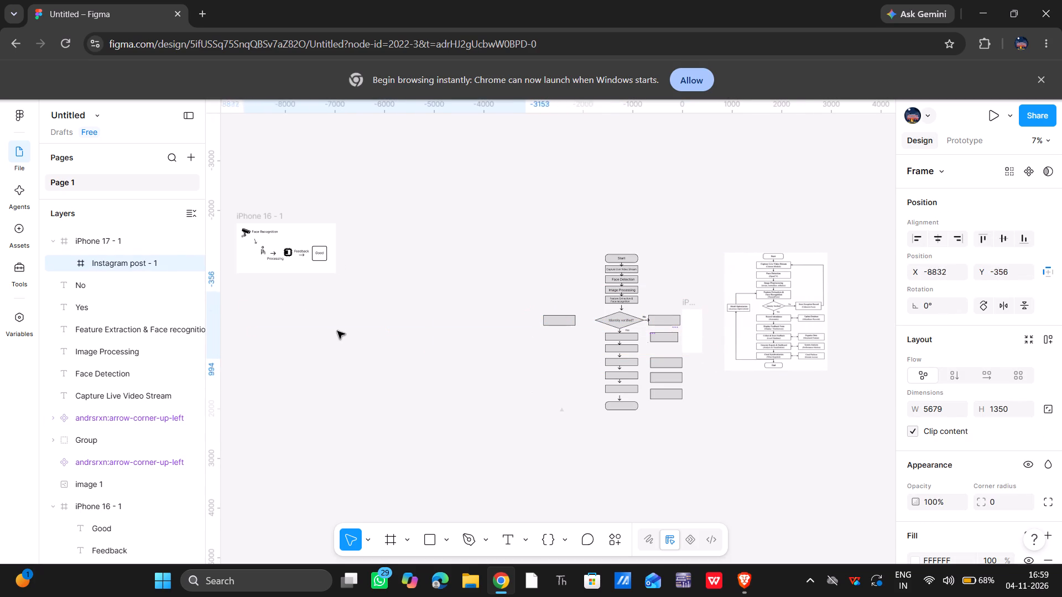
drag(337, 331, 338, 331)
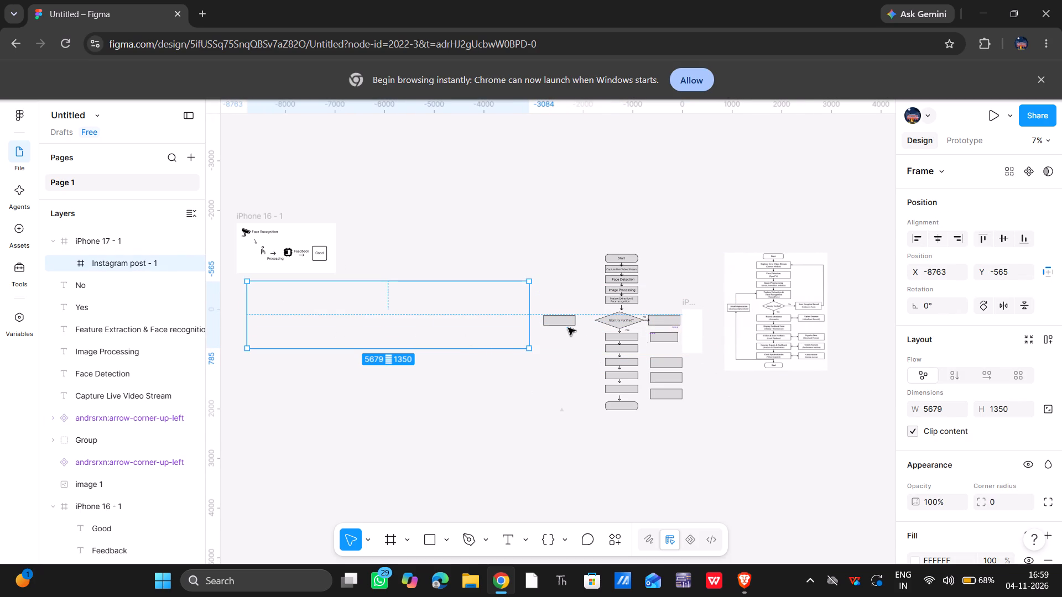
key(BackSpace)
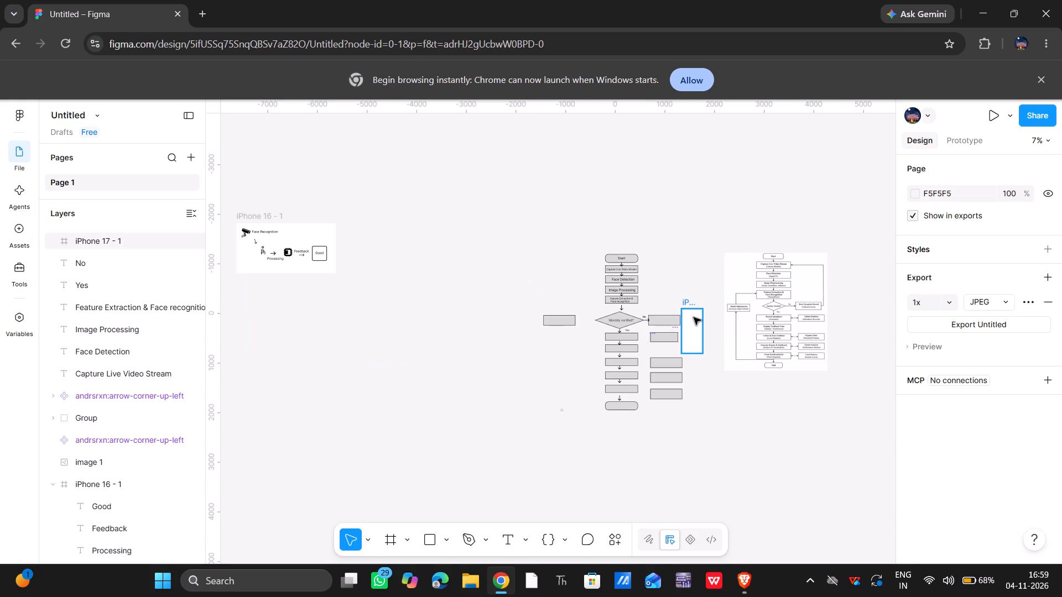
Move the iPhone 17 - 1 frame to the empty canvas between iPhone 16 - 1 and the flowchart, about X -5122, Y -310.
click(695, 322)
drag(695, 322, 373, 310)
click(373, 310)
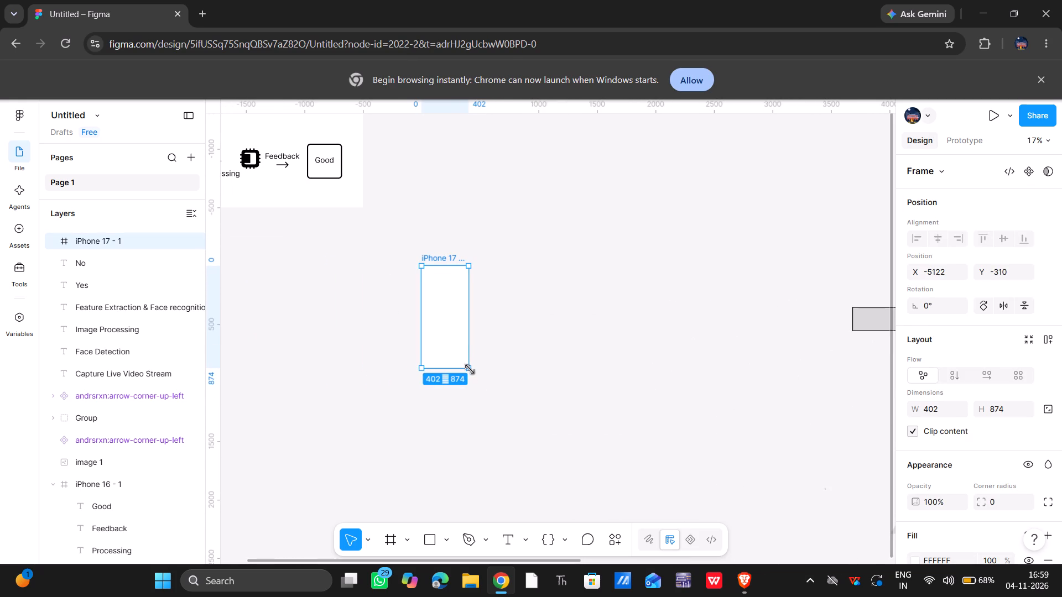
Enlarge the iPhone 17 - 1 frame into a landscape rectangle of about 3272 × 1705, keeping its upper-left corner fixed.
drag(470, 370, 688, 420)
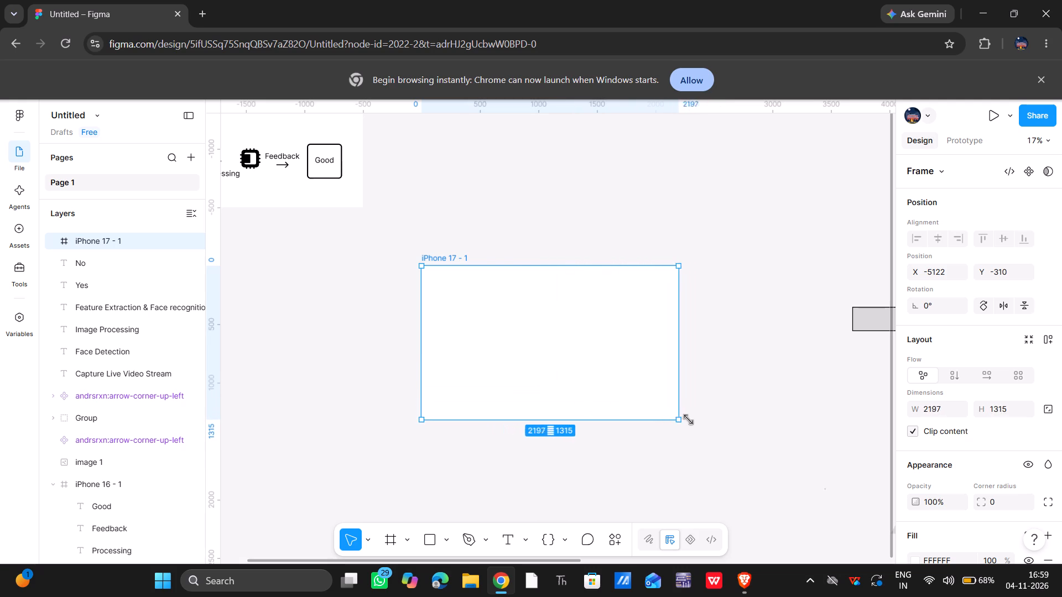
drag(688, 420, 794, 472)
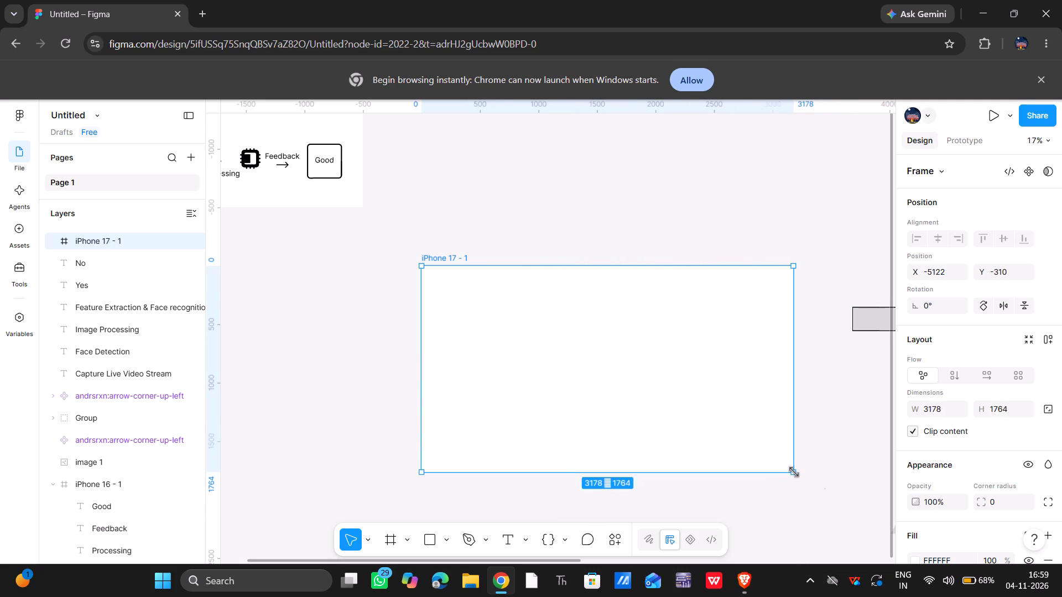
drag(794, 472, 794, 472)
drag(794, 472, 804, 465)
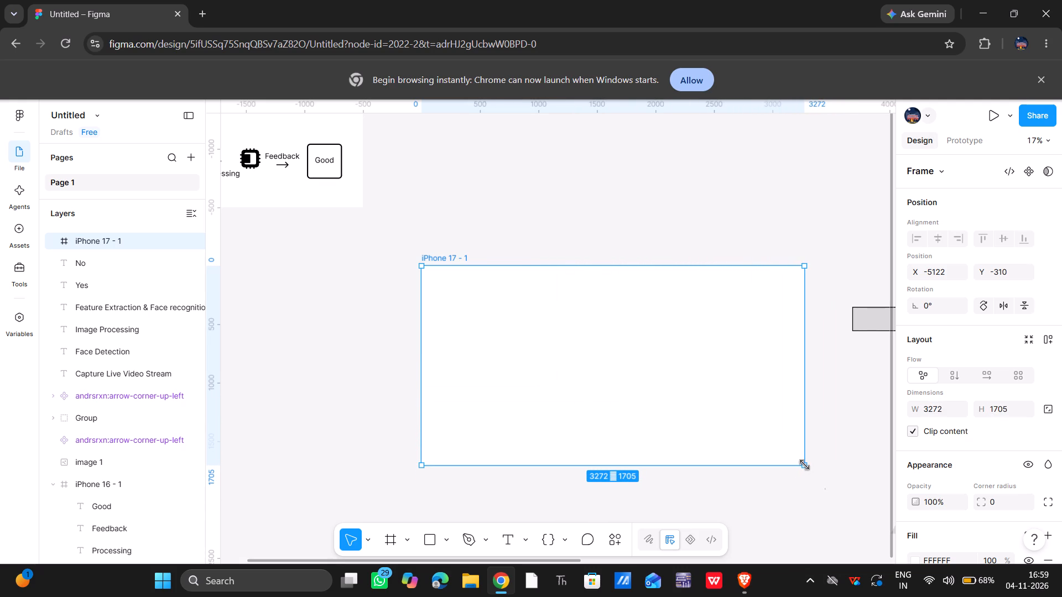
click(605, 218)
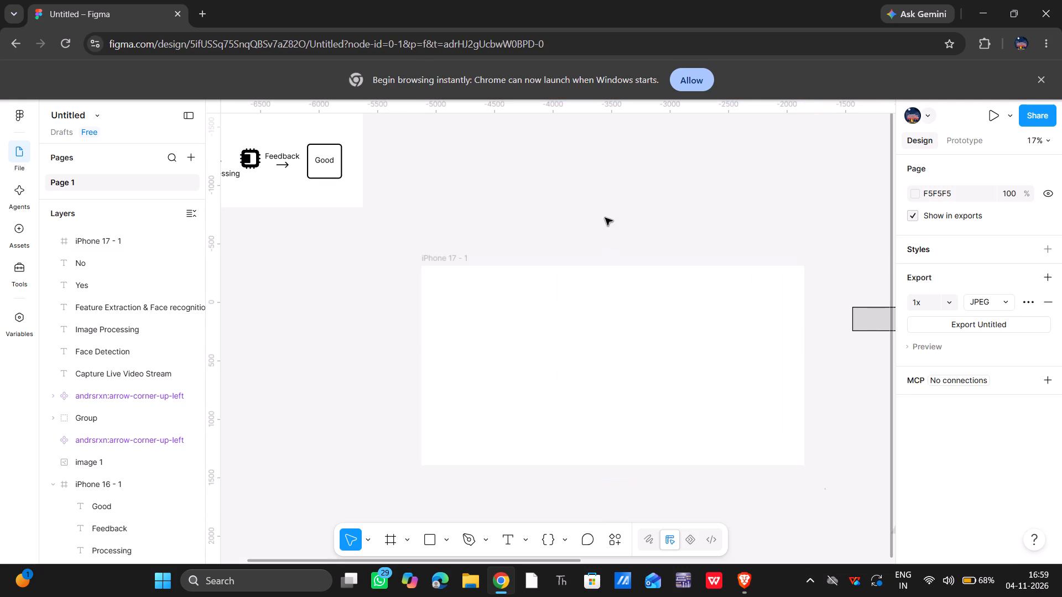
click(568, 378)
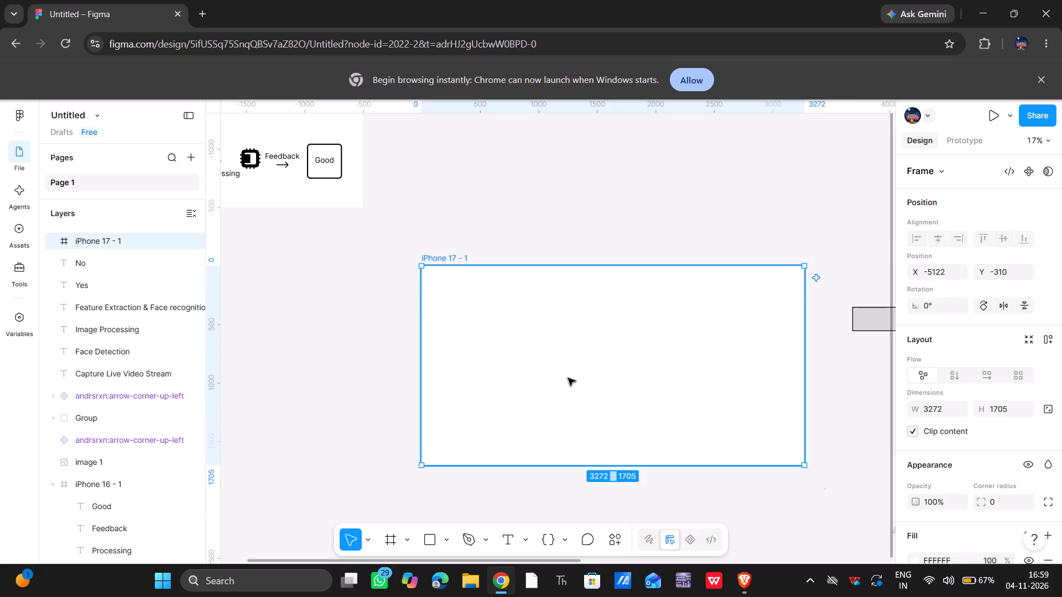
Search Google for background in a new tab.
click(199, 5)
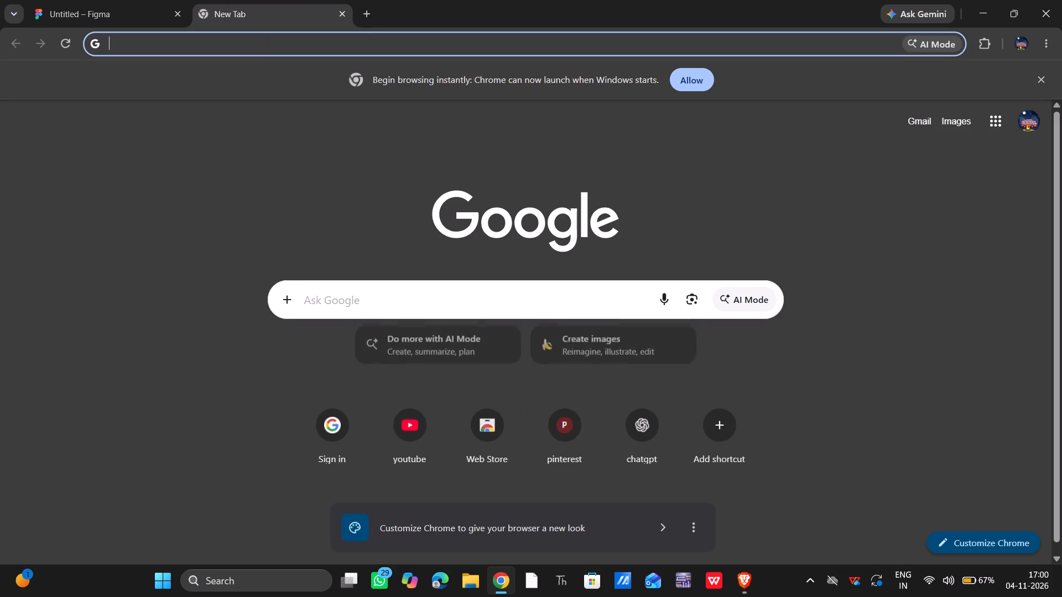
click(259, 44)
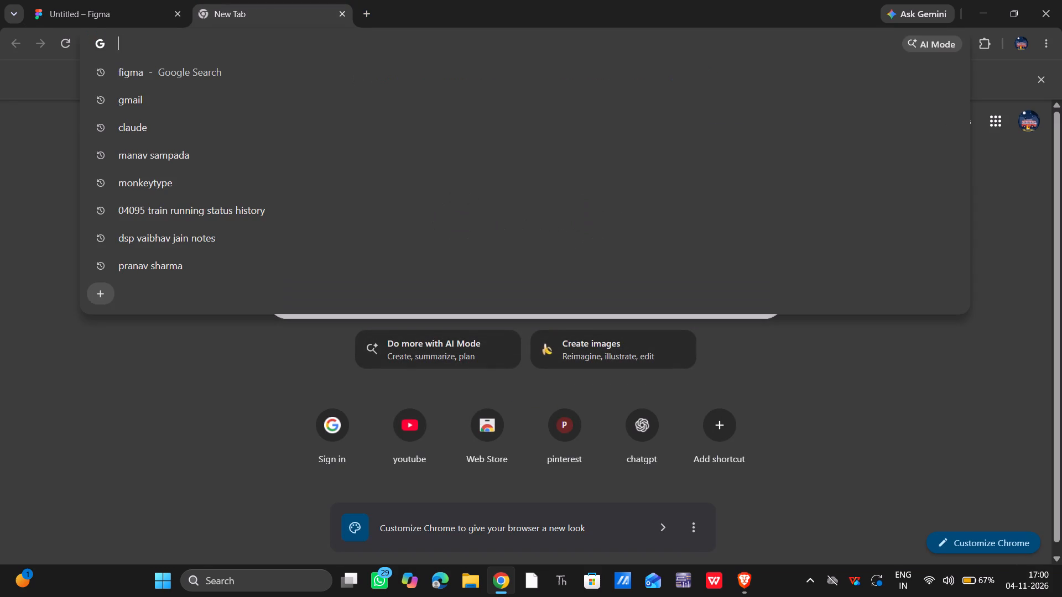
text(background)
key(space)
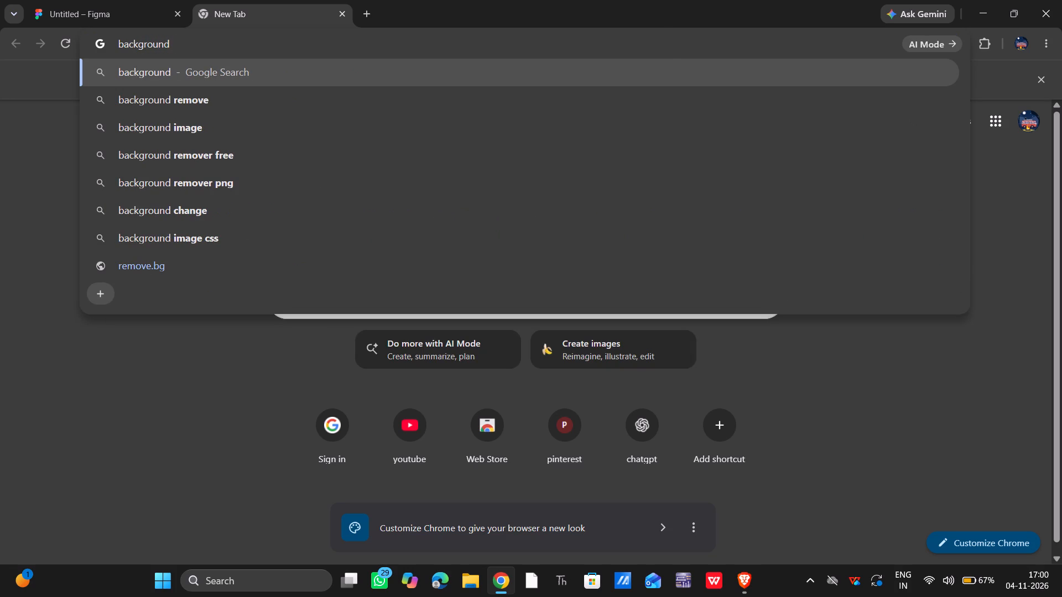
key(Return)
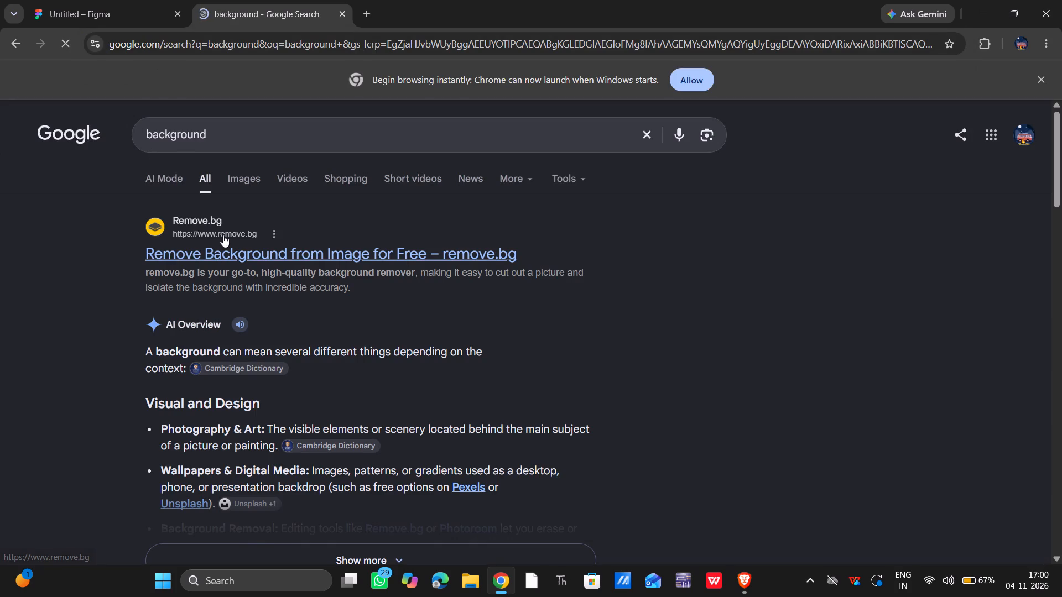
Open Creative Fabrica's teal forest background from the image results, and go to that image's own page on the site.
scroll(237, 336, down, 6)
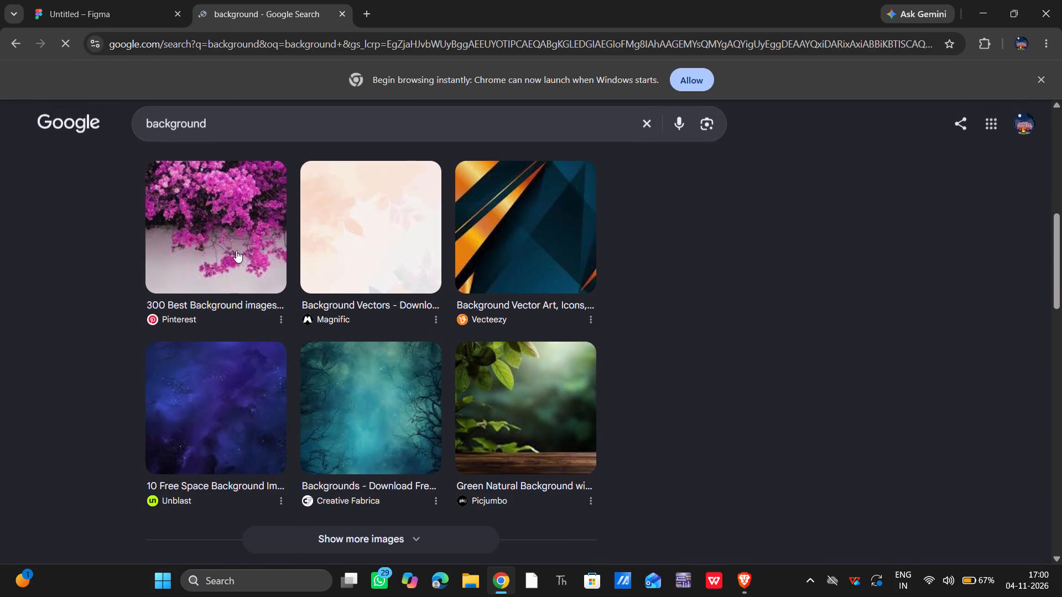
click(352, 433)
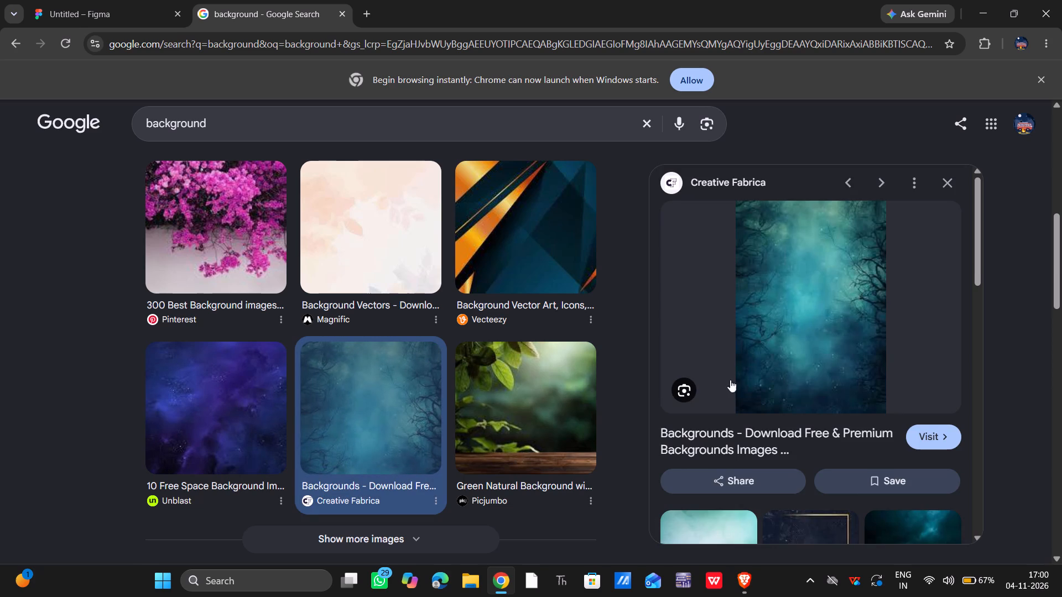
click(762, 376)
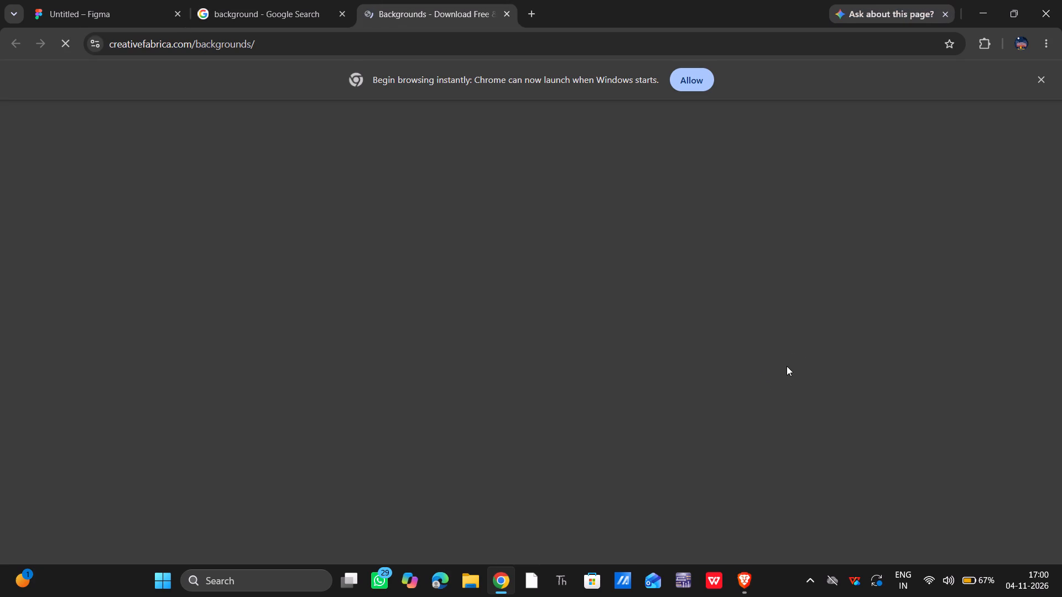
scroll(684, 368, down, 2)
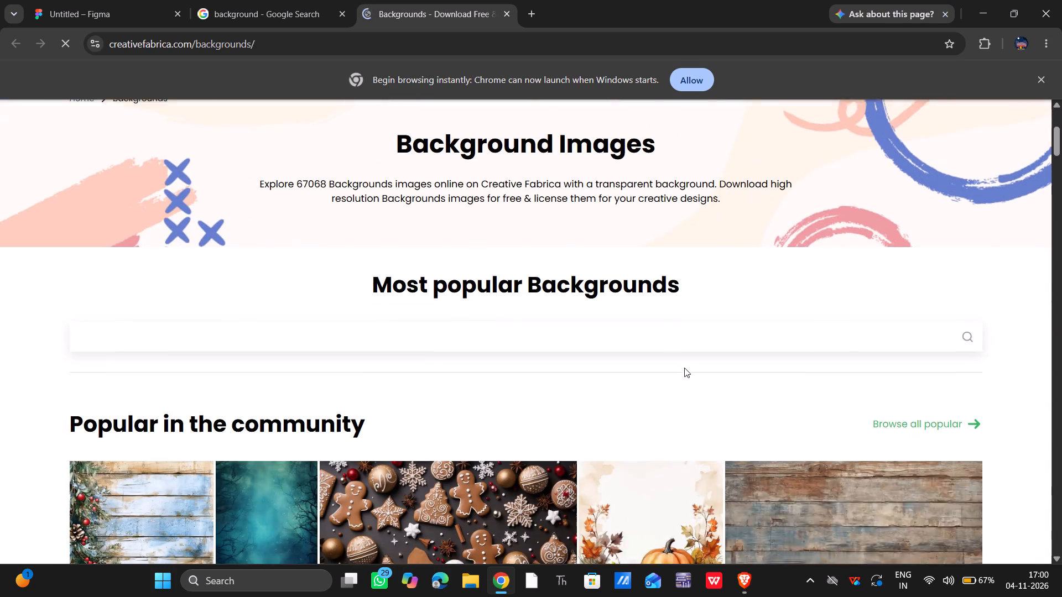
scroll(684, 368, down, 4)
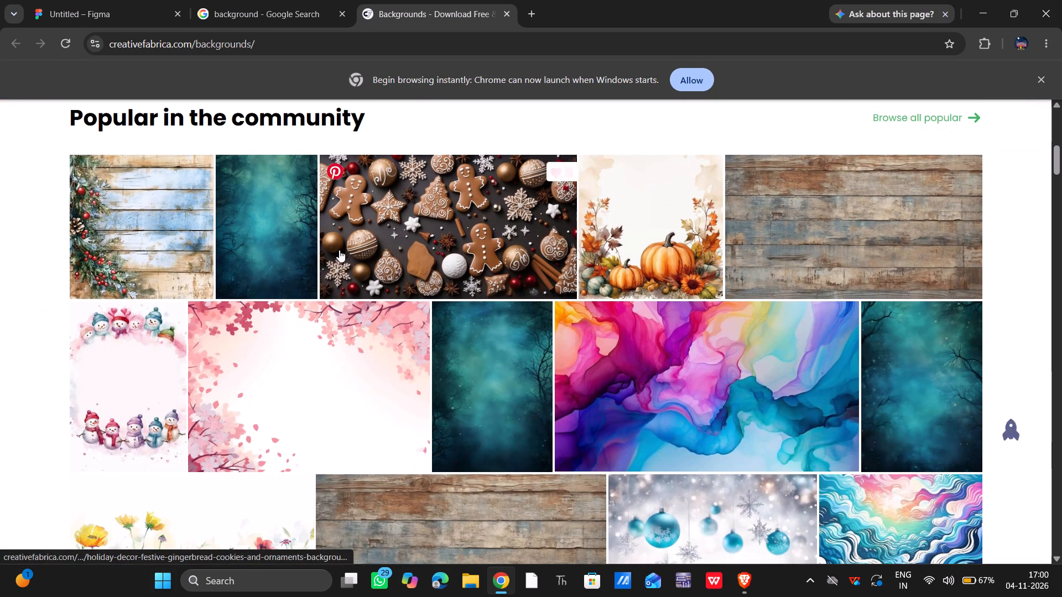
click(289, 234)
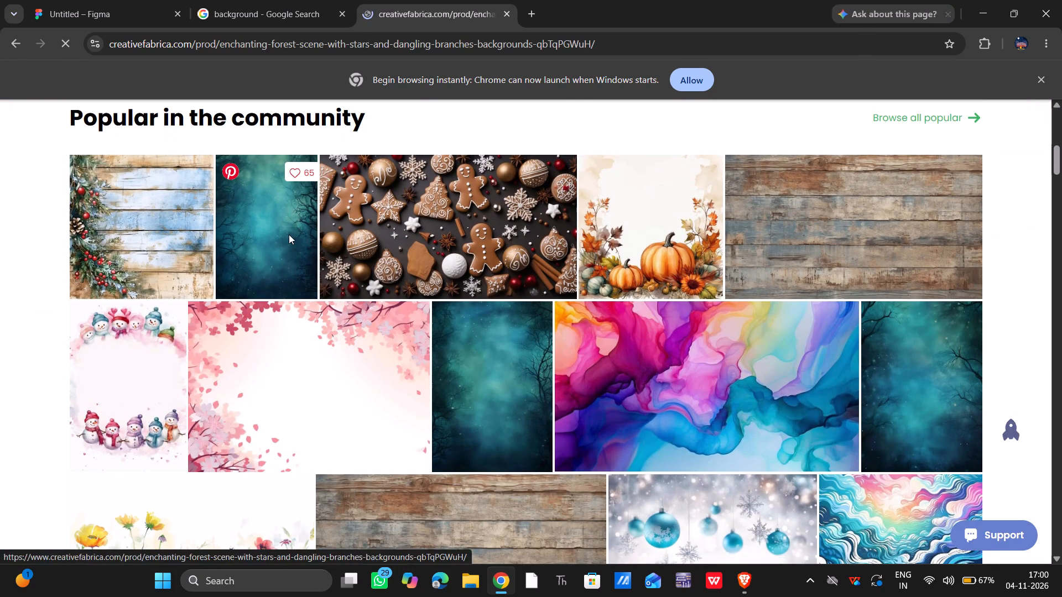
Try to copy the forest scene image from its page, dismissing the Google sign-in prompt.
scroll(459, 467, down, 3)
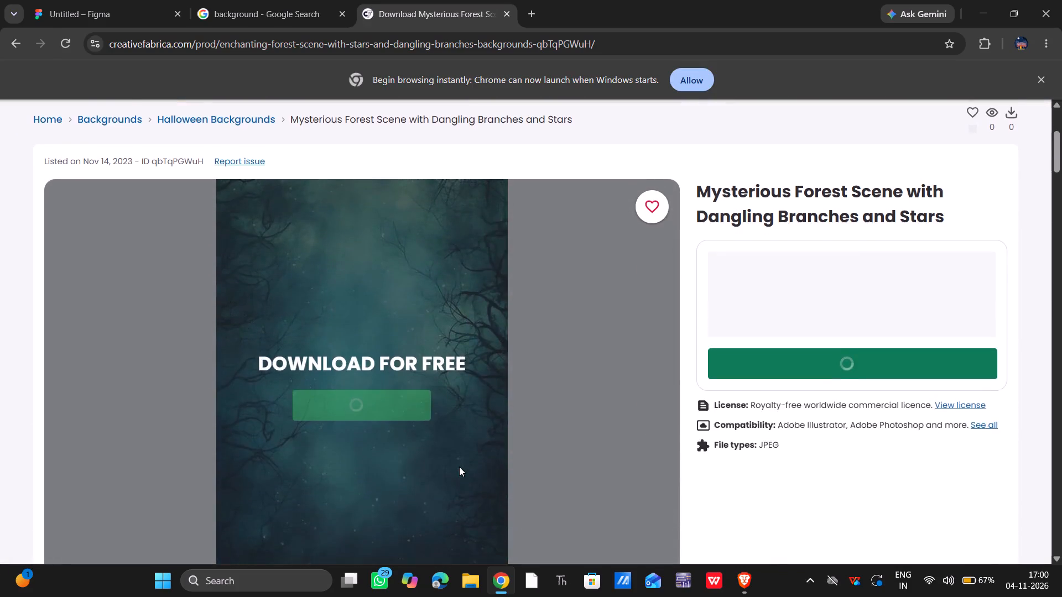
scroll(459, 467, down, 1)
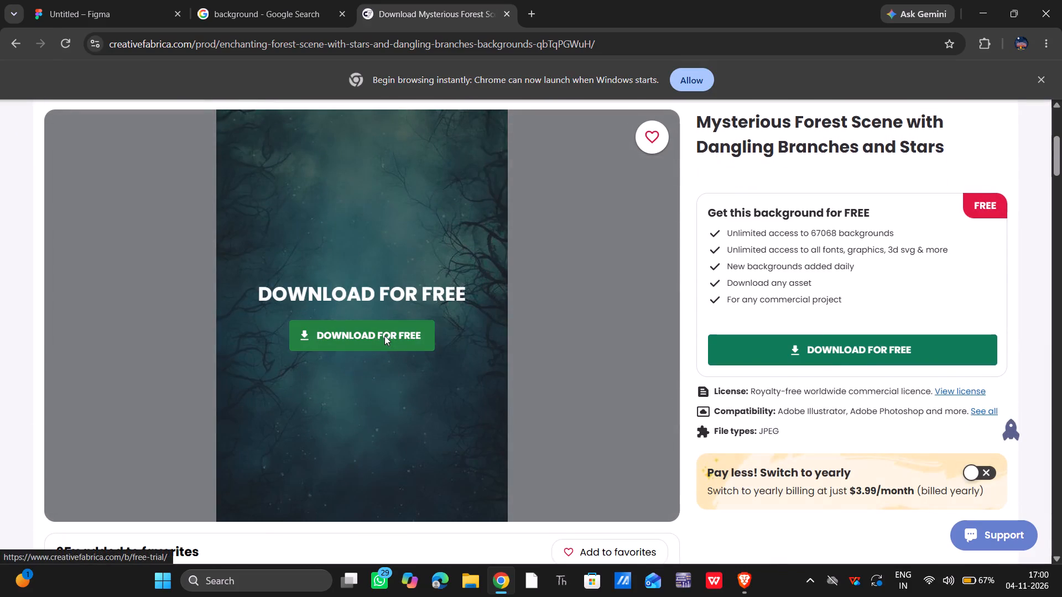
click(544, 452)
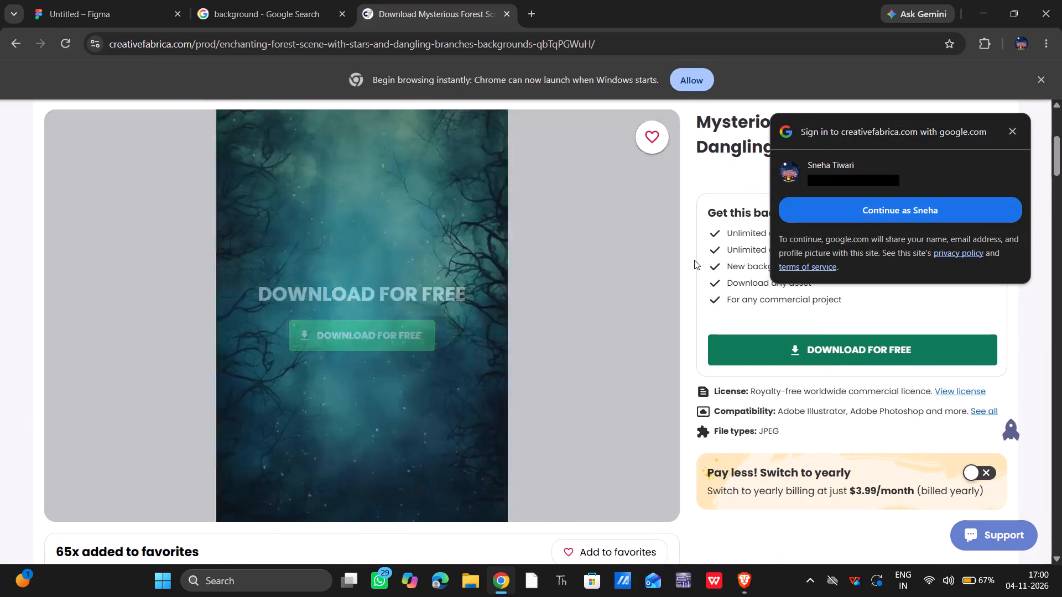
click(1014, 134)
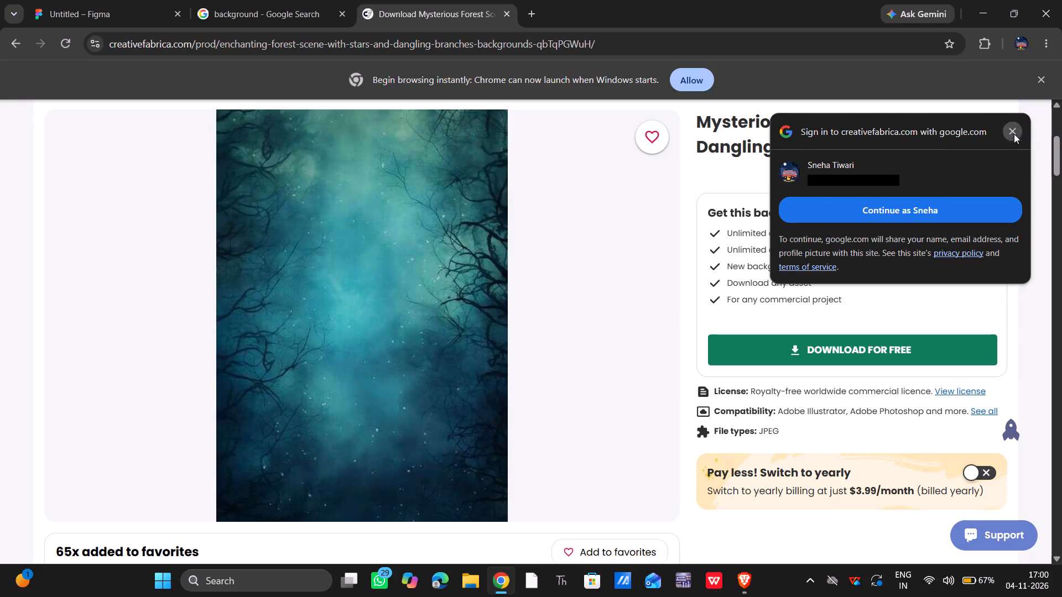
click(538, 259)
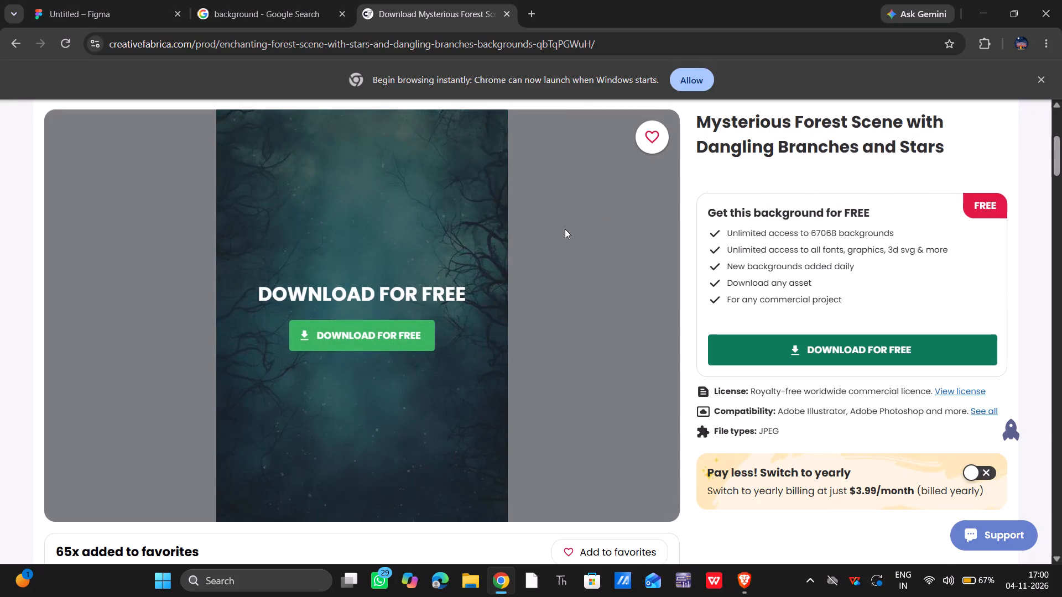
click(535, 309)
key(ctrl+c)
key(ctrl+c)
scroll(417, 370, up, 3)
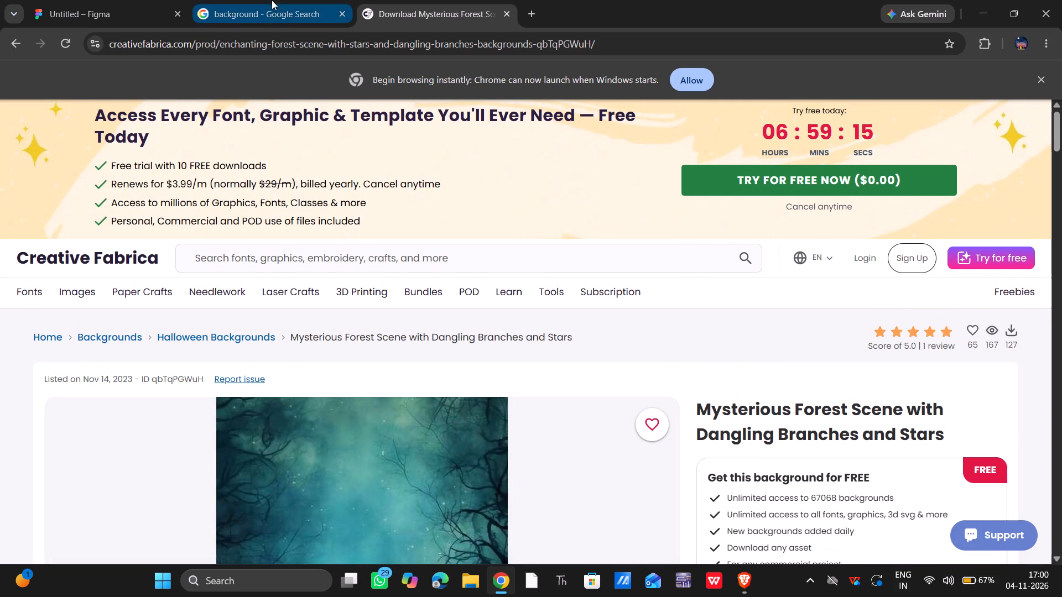
Return to the Google image results for background.
click(277, 15)
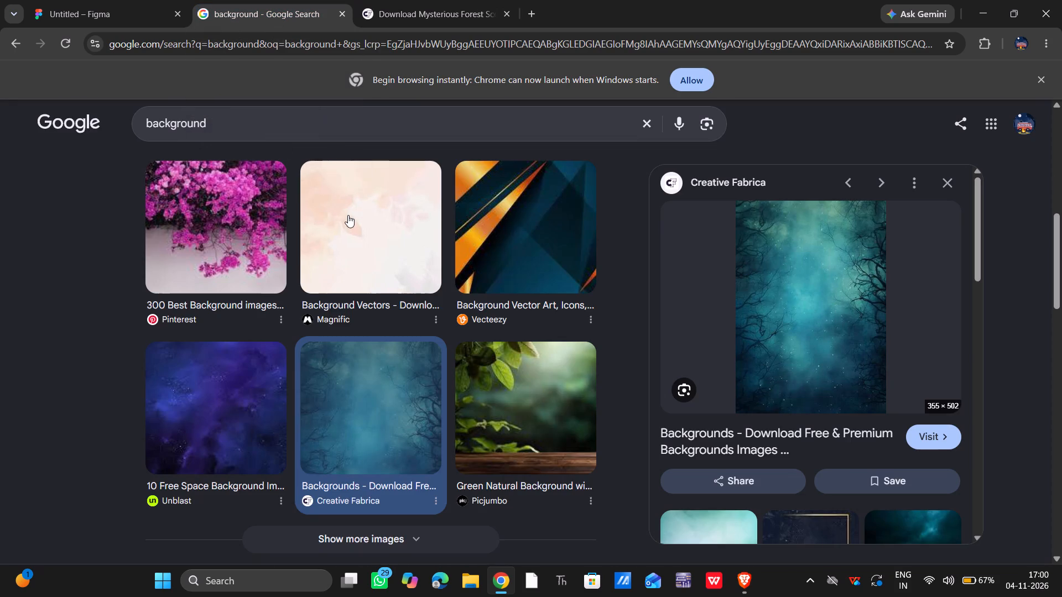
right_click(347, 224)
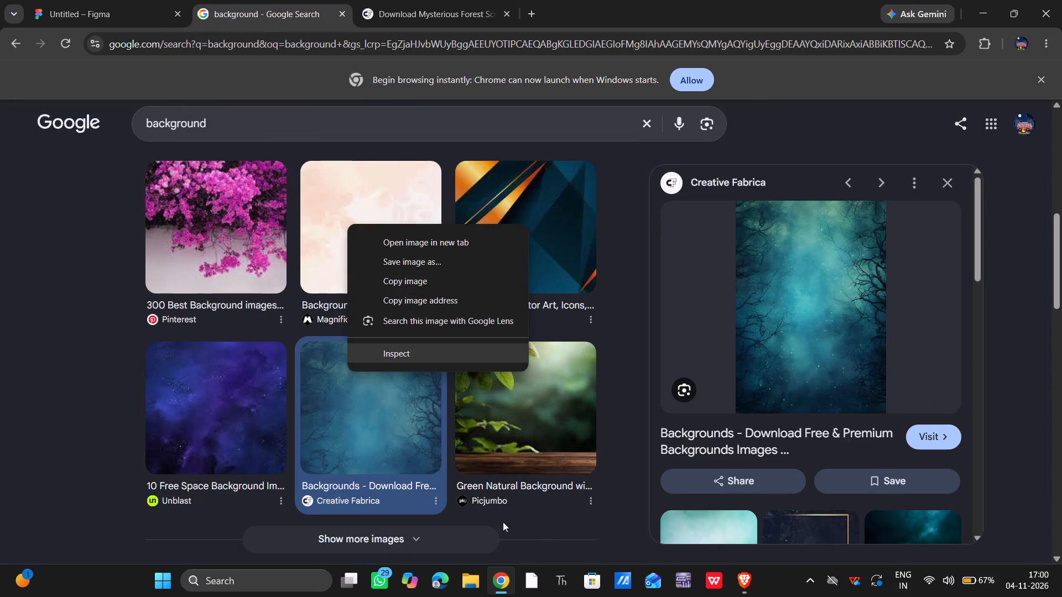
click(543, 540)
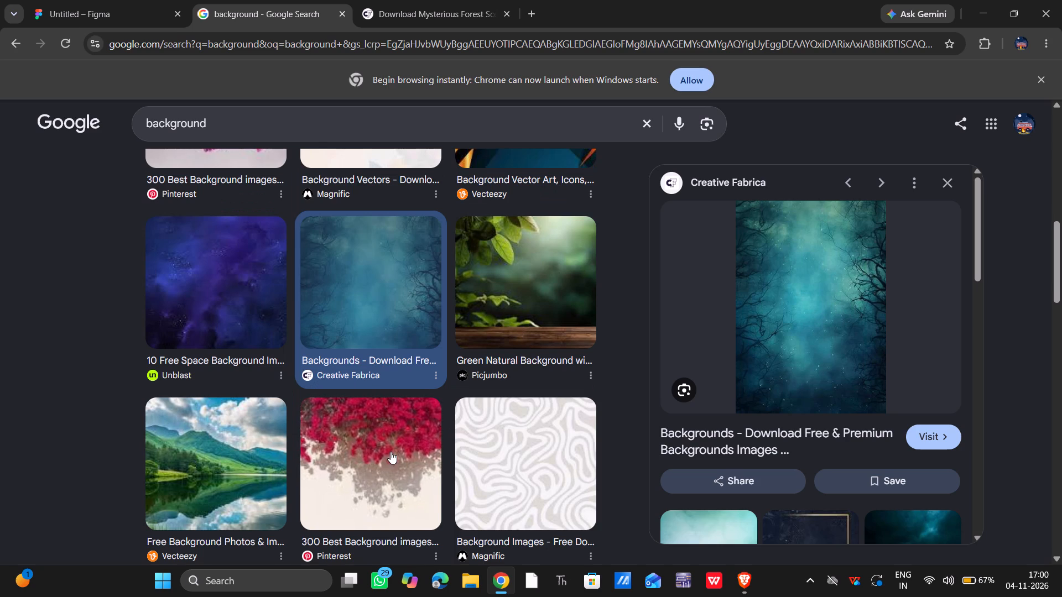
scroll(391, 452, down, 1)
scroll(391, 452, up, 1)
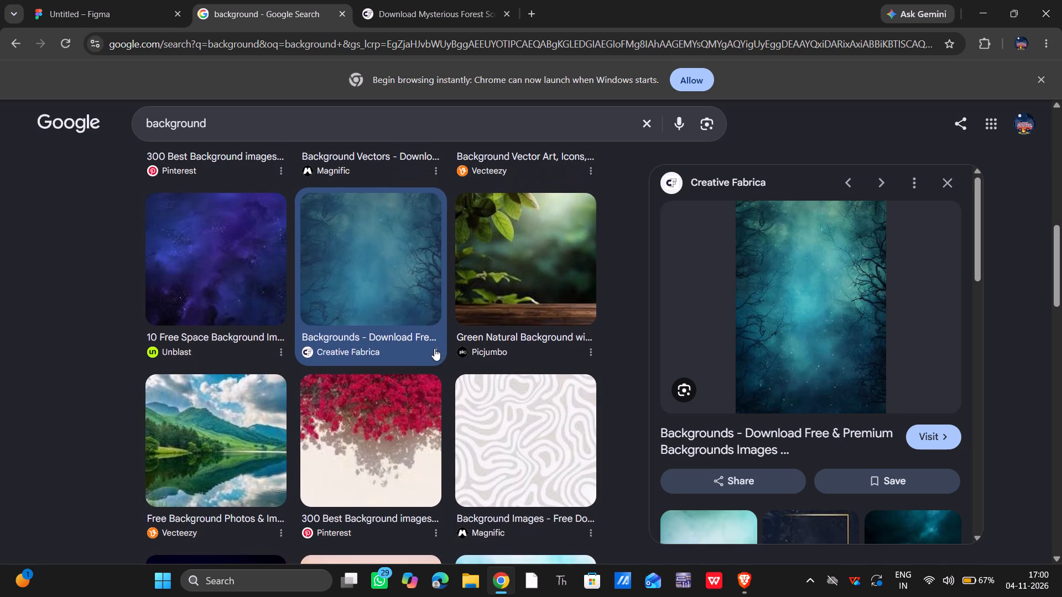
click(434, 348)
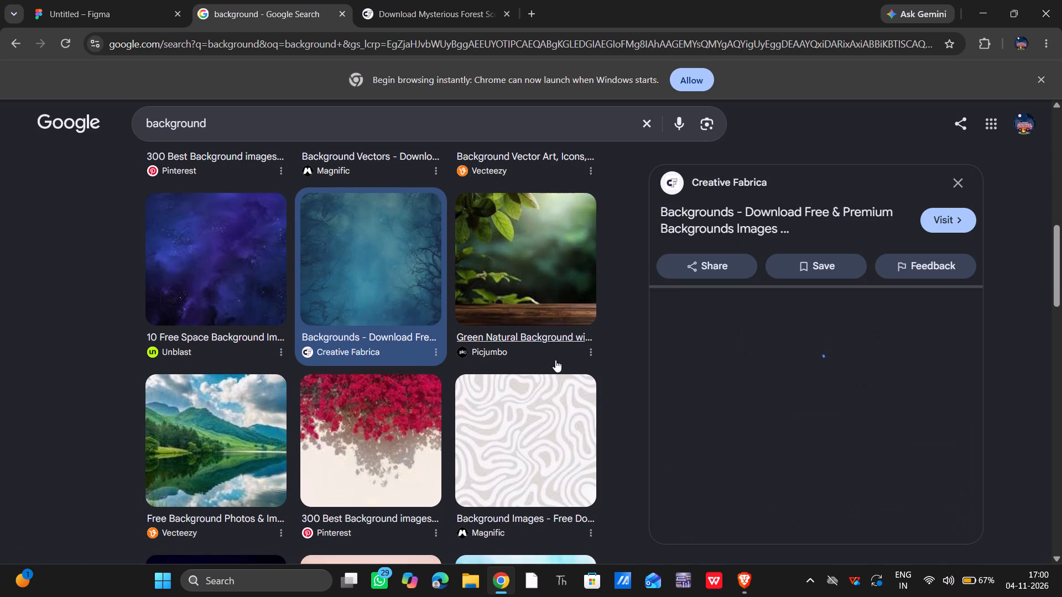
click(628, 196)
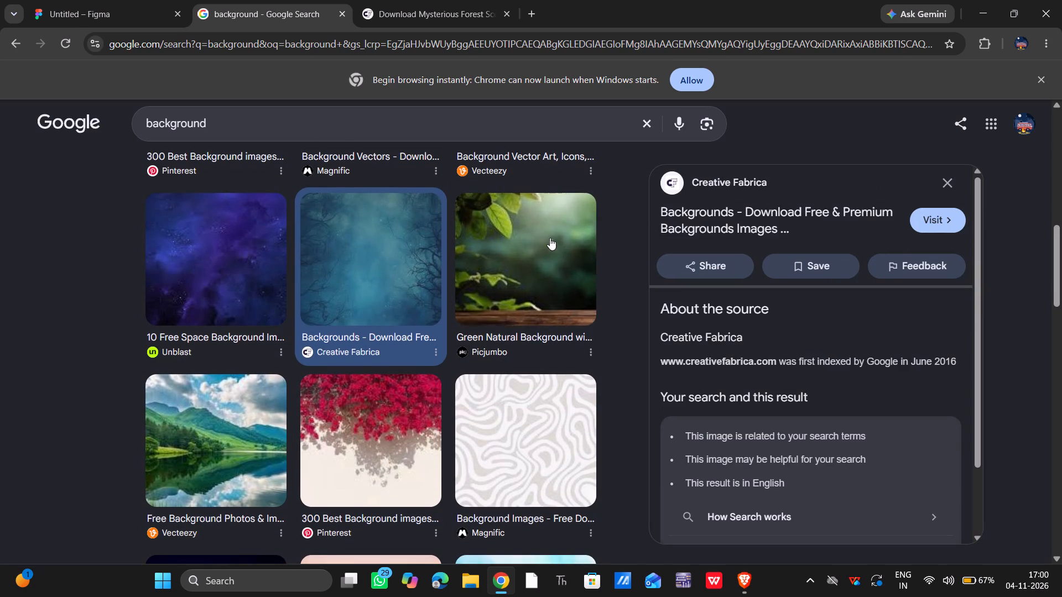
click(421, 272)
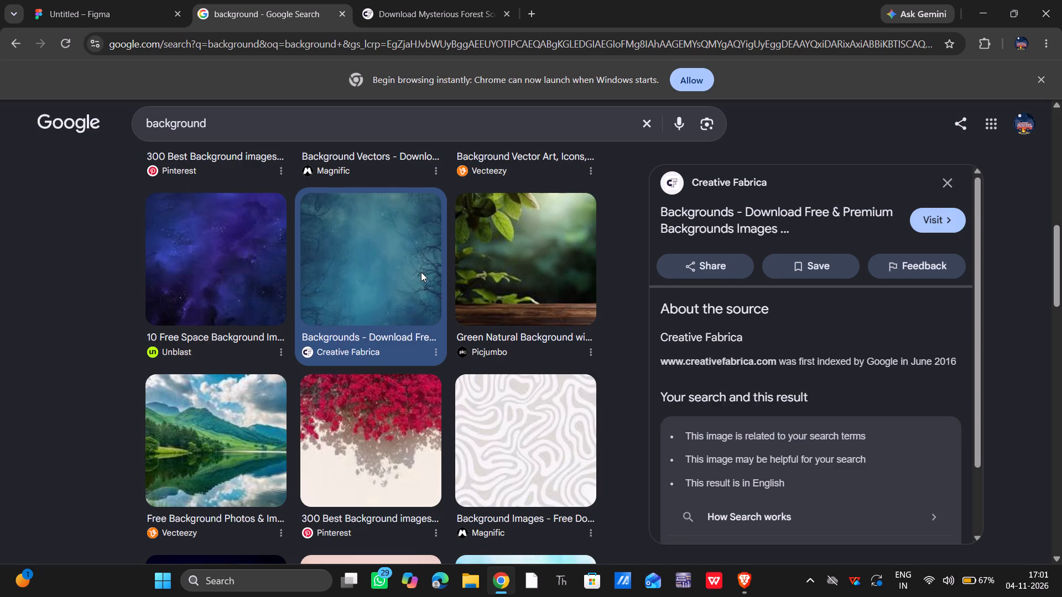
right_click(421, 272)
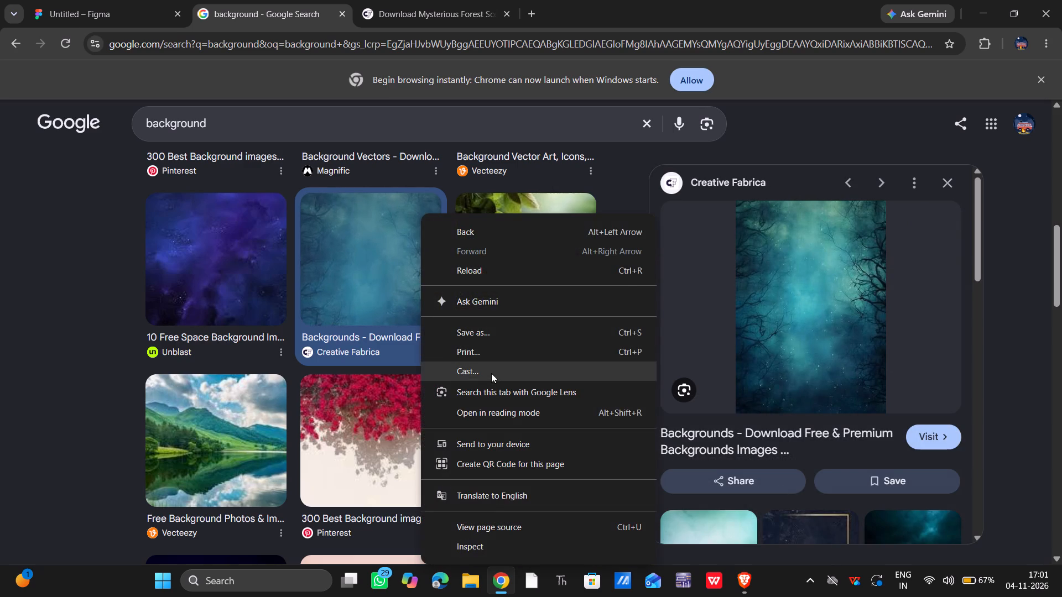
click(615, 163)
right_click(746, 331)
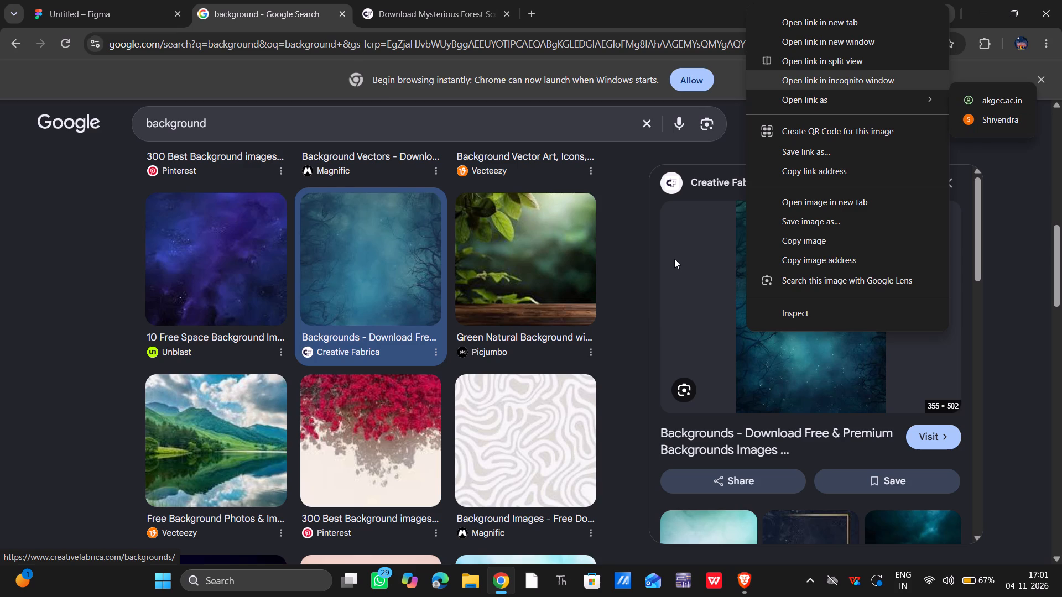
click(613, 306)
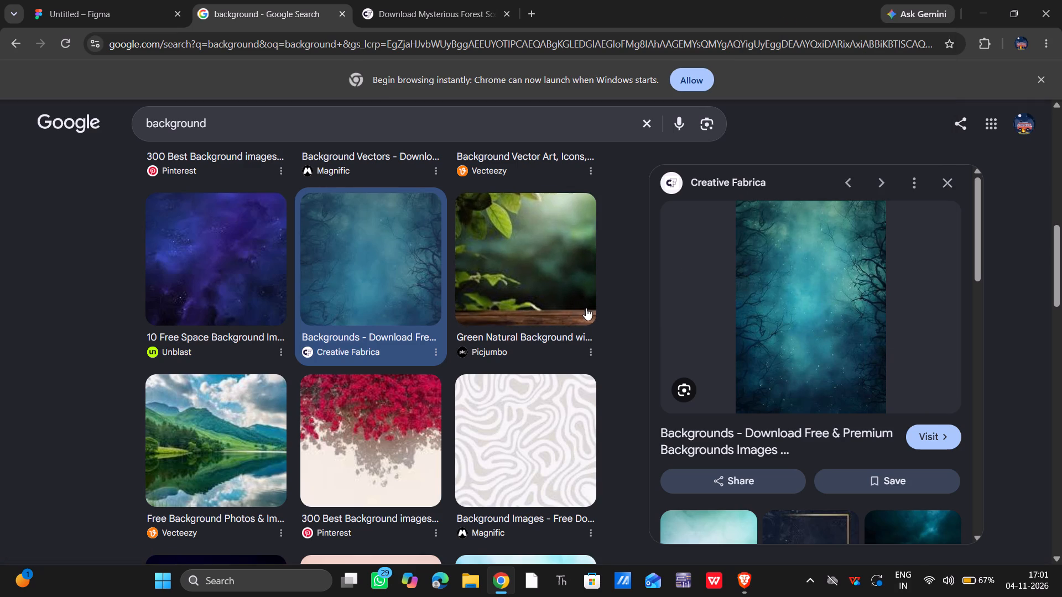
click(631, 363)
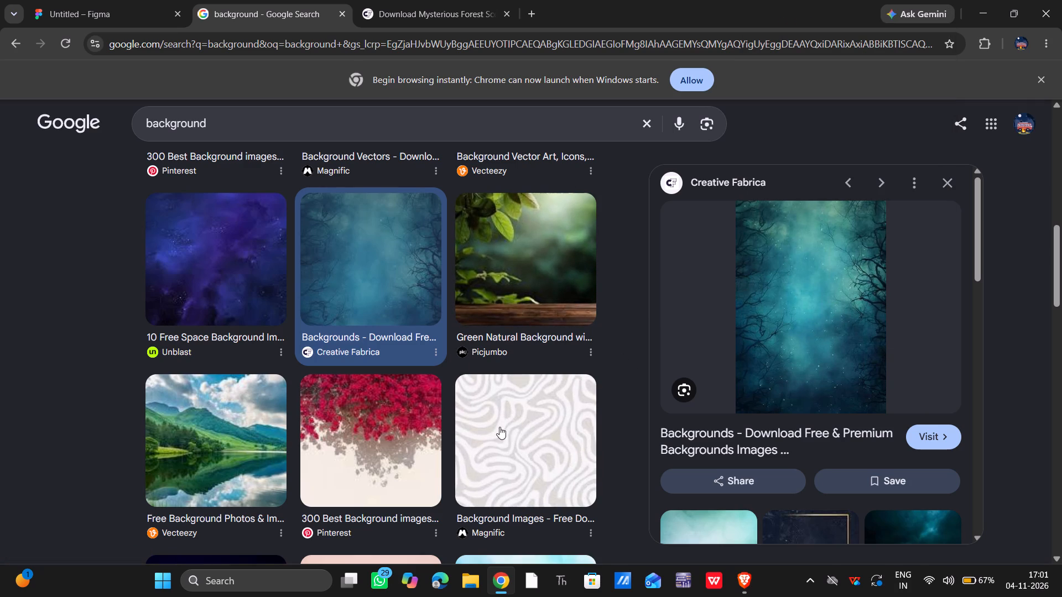
Select Magnific's pale swirl pattern result, then copy the Creative Fabrica teal forest thumbnail from the image results.
click(502, 432)
double_click(502, 432)
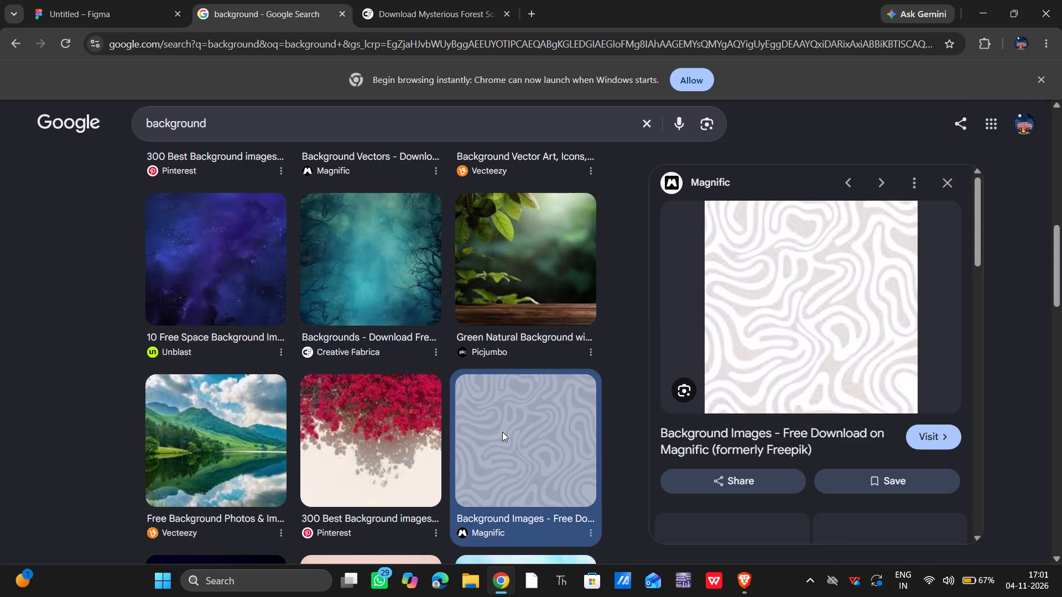
right_click(366, 303)
right_click(366, 303)
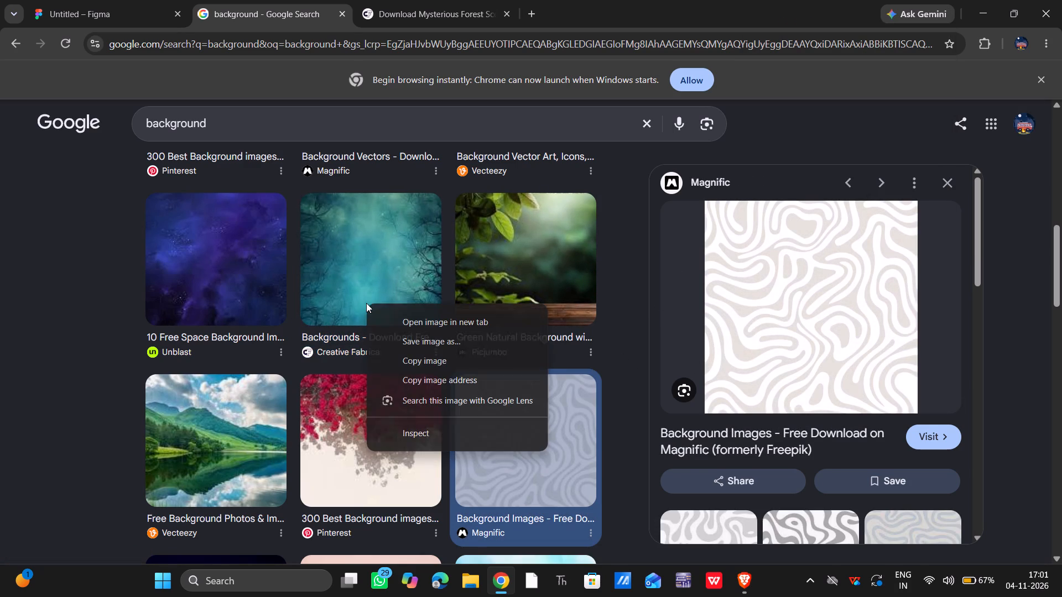
click(418, 357)
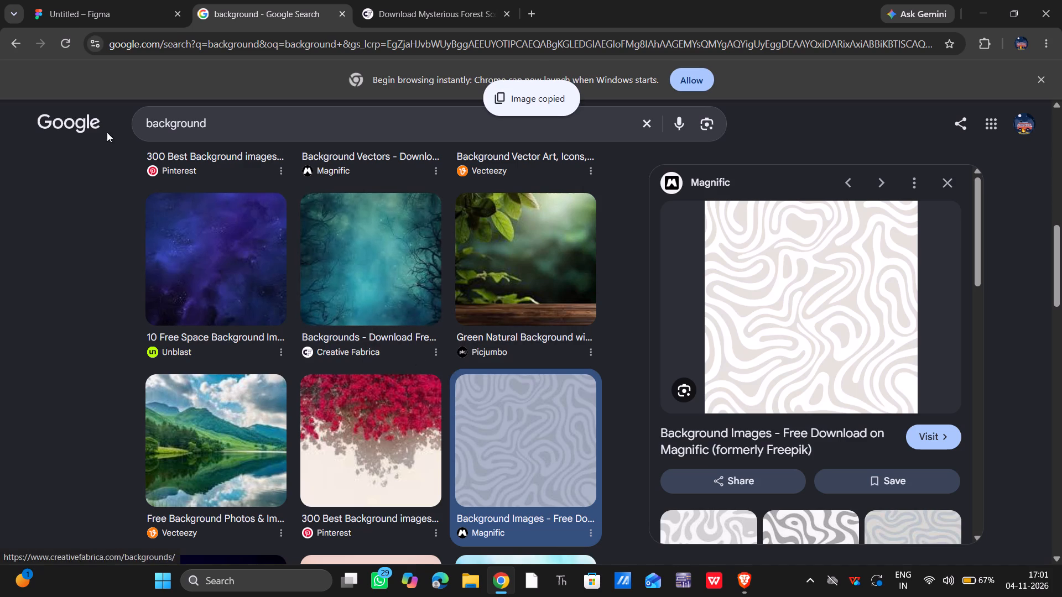
Switch to the Untitled Figma file and paste the copied teal forest image into the iPhone 17 frame.
click(79, 15)
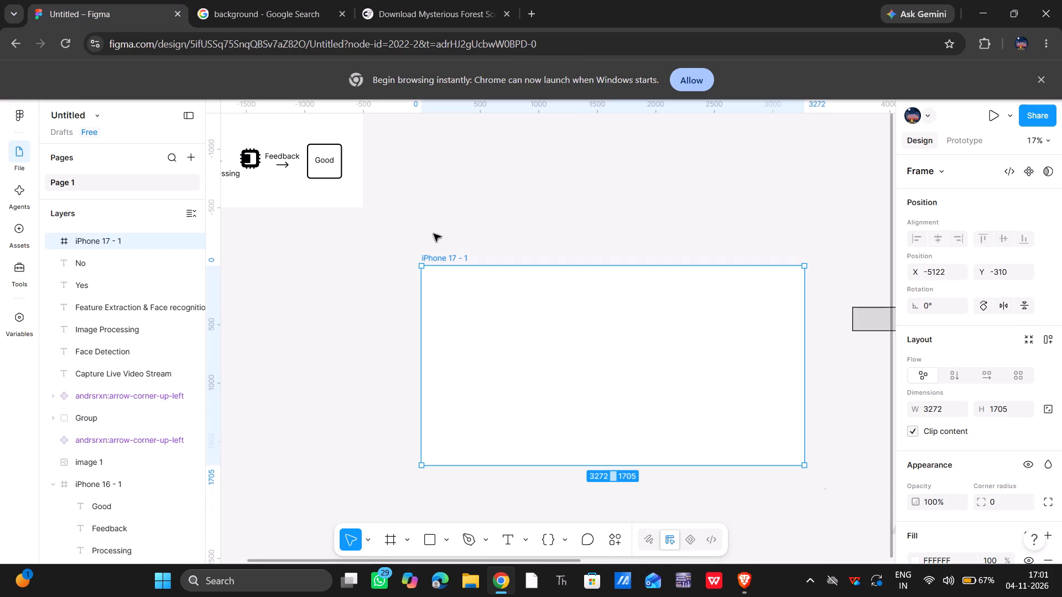
click(535, 349)
key(ctrl+v)
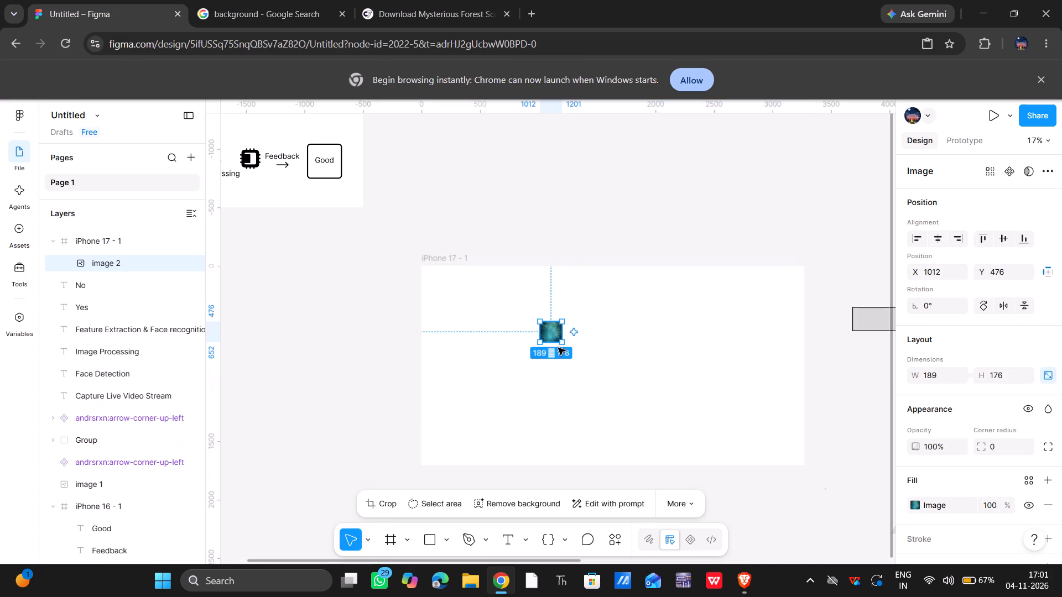
click(691, 399)
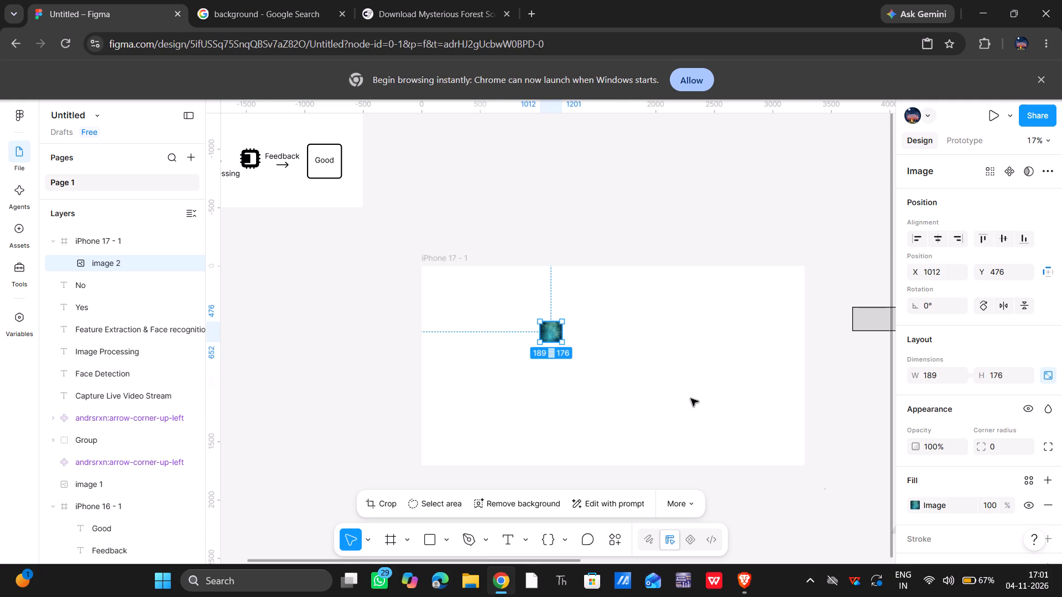
click(589, 277)
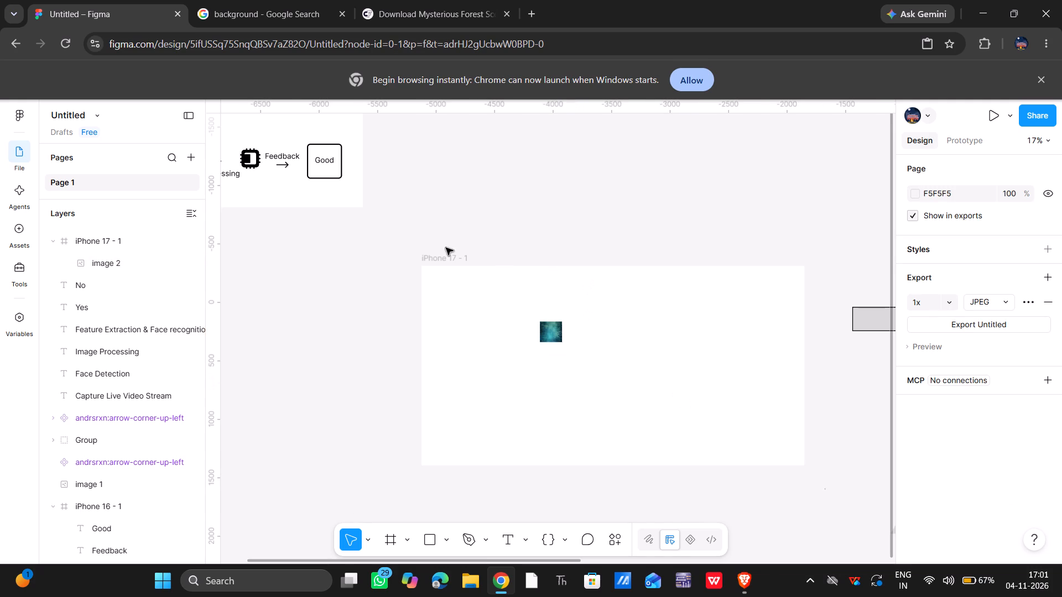
Set the iPhone 17 frame's dimensions to 3200 wide and 1700 high.
click(446, 256)
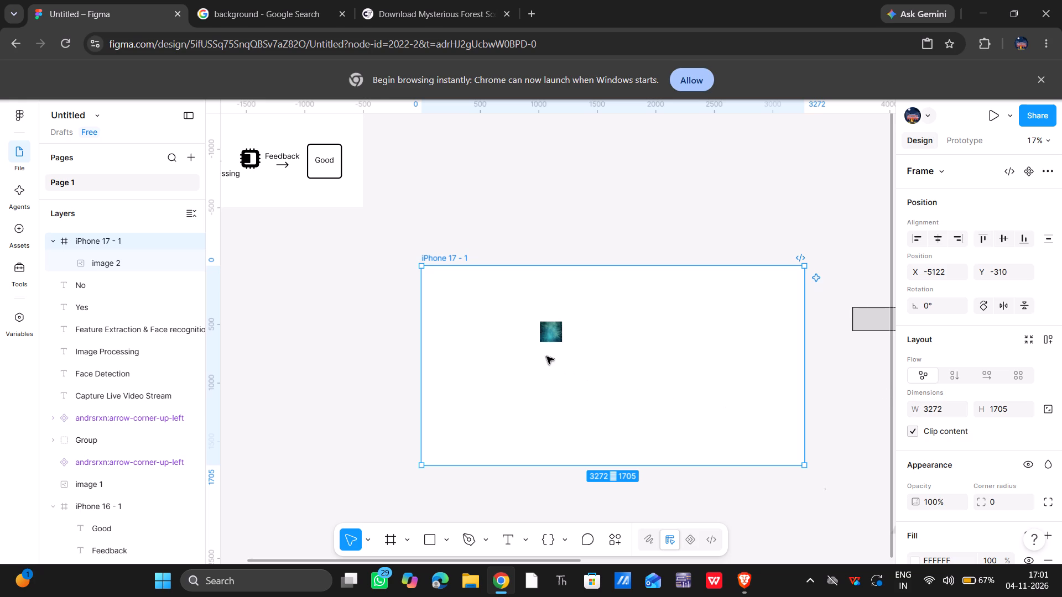
click(942, 409)
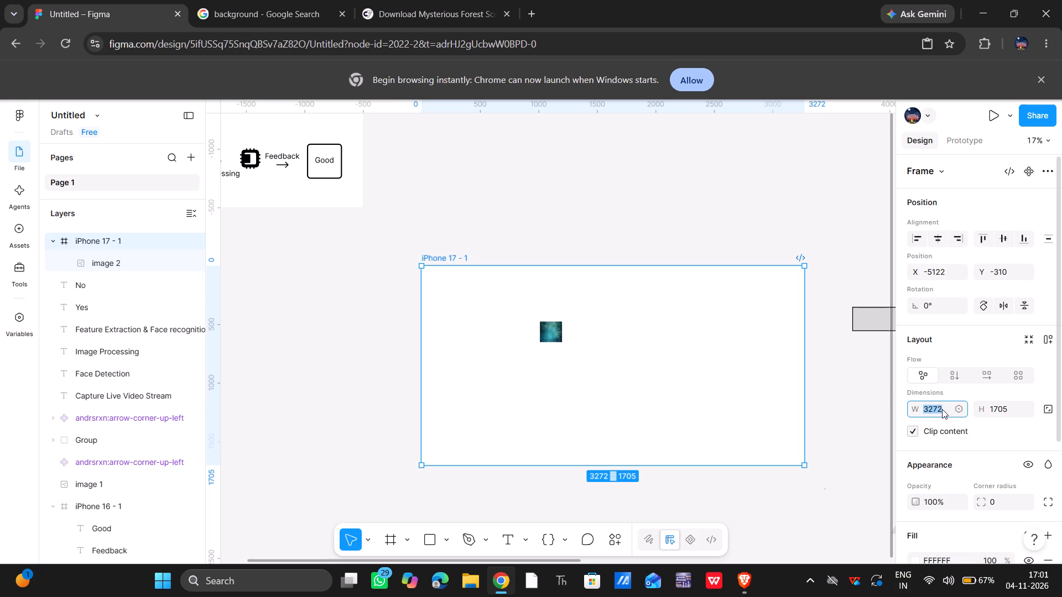
key(BackSpace)
key(Page_Down)
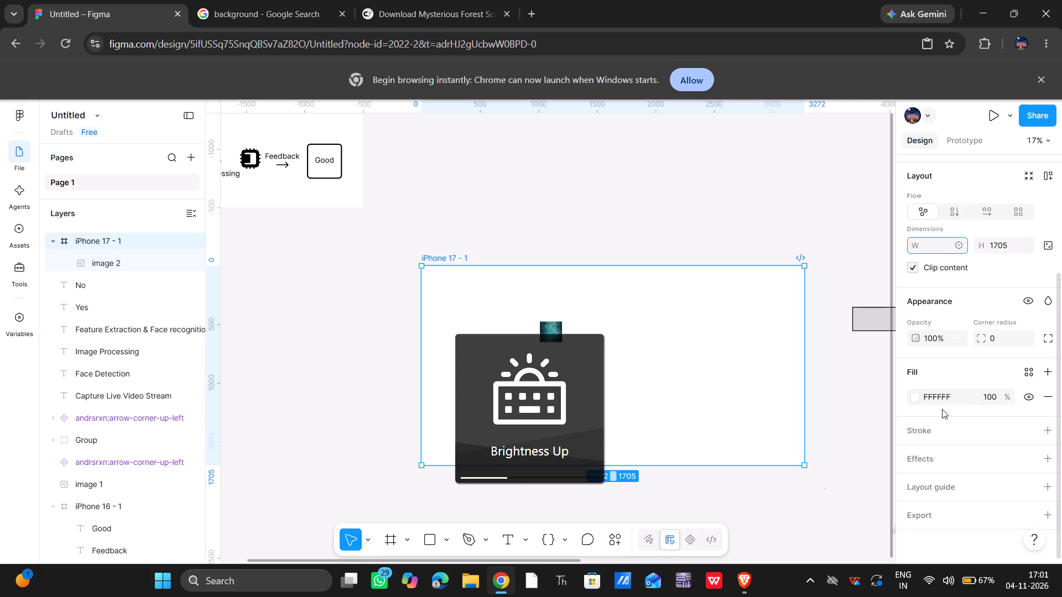
key(3)
text(200)
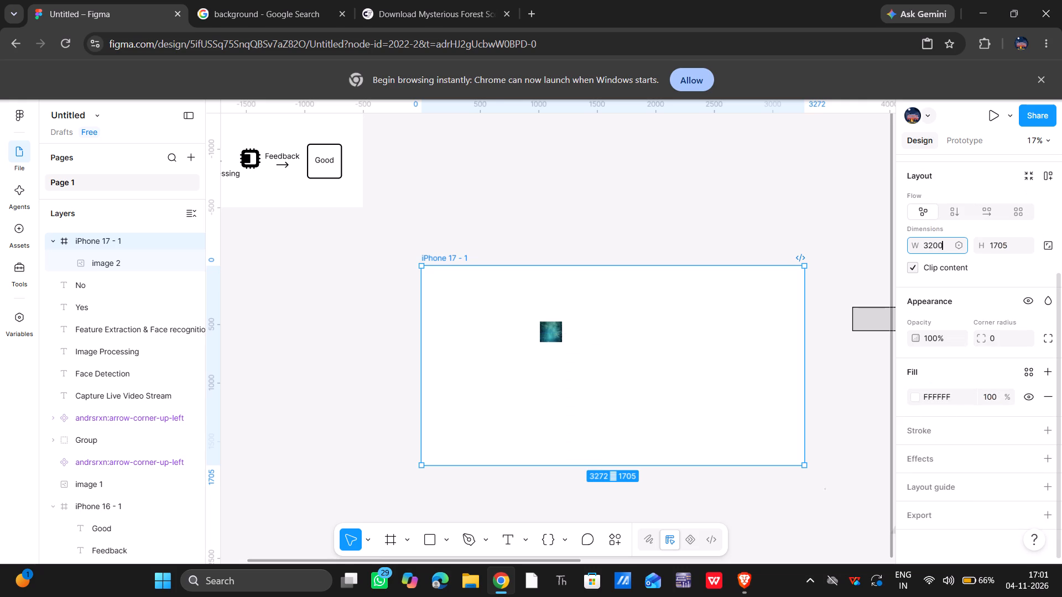
click(1015, 239)
key(BackSpace)
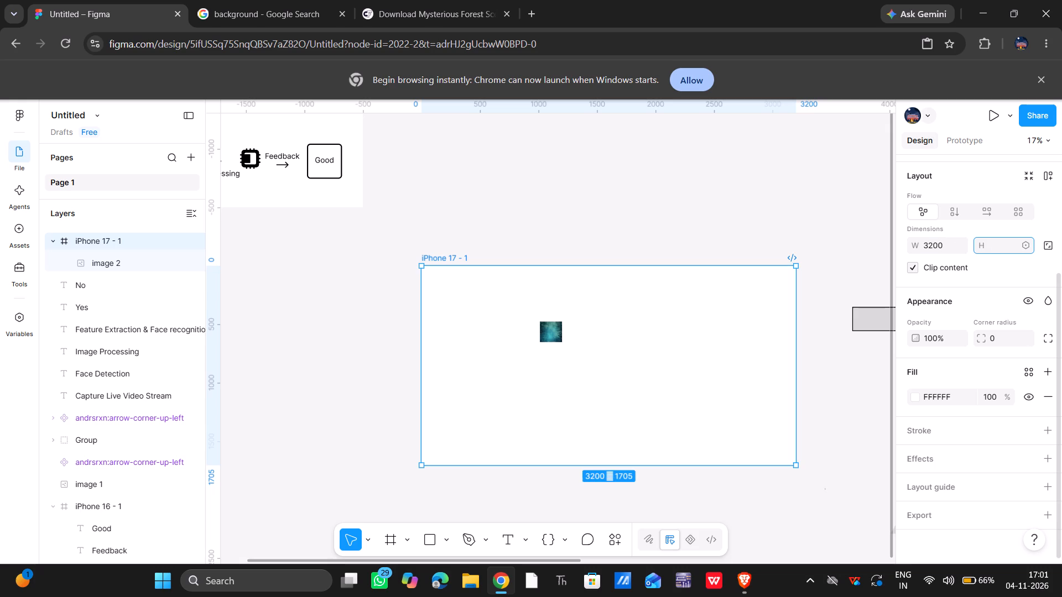
key(1)
text(70)
key(0)
key(Return)
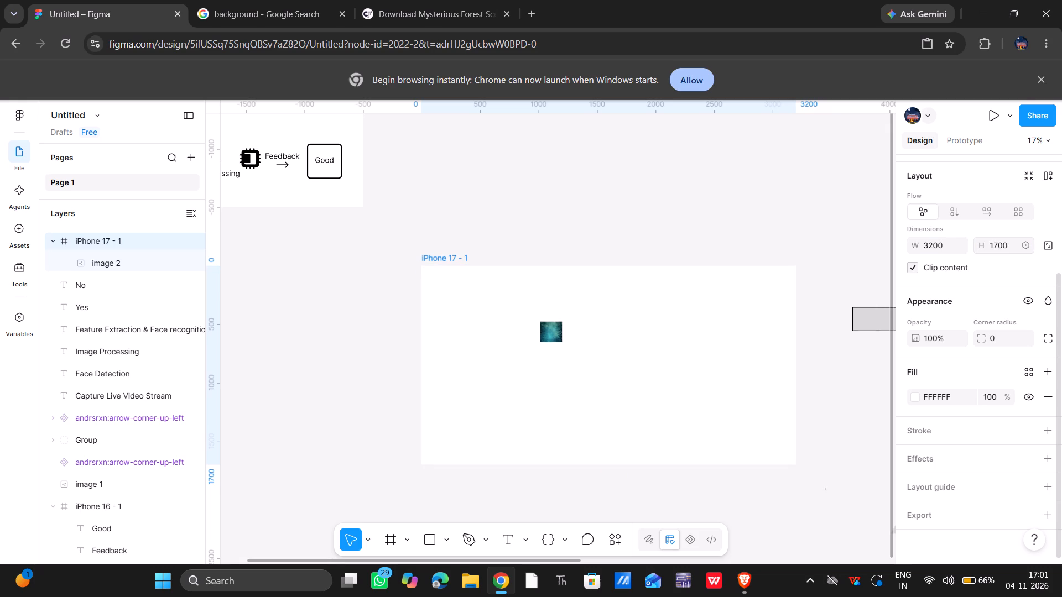
Set the pasted forest image's width to 3200, then its height to 1700.
click(545, 329)
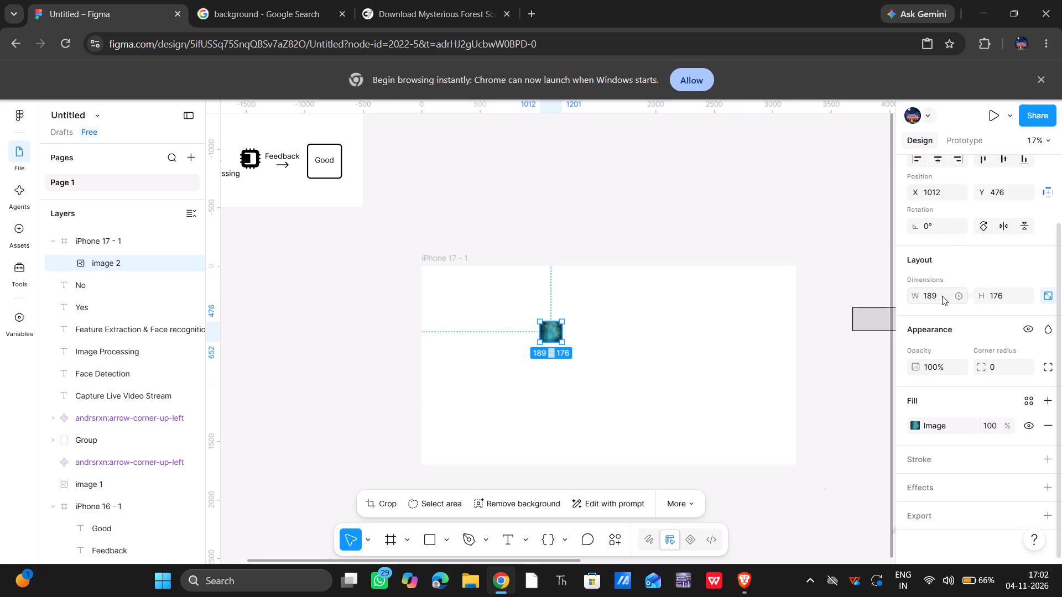
click(942, 296)
key(BackSpace)
text(3200)
click(1012, 291)
key(BackSpace)
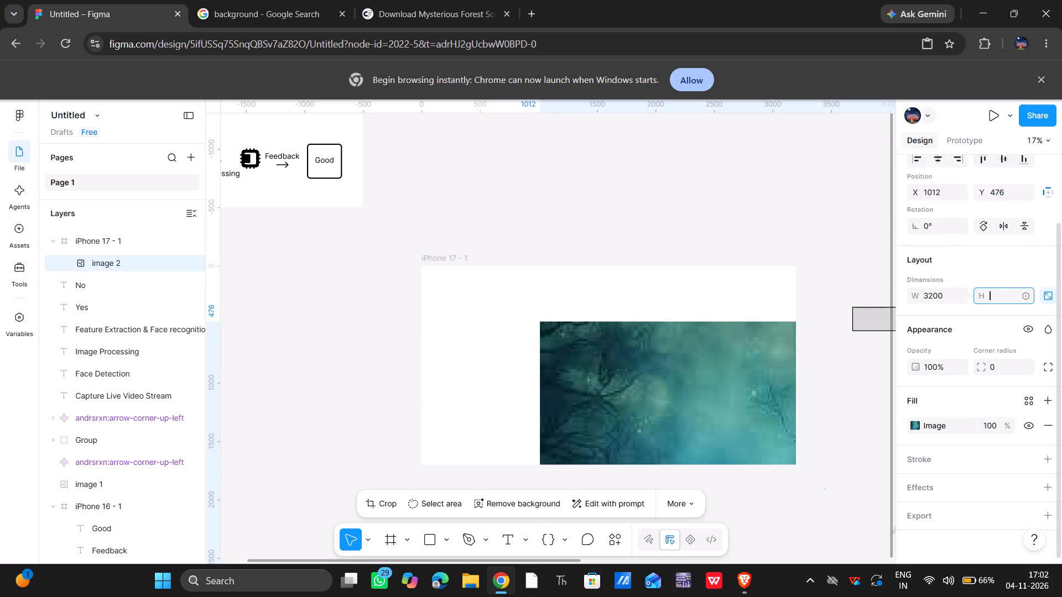
key(1)
text(700)
key(Return)
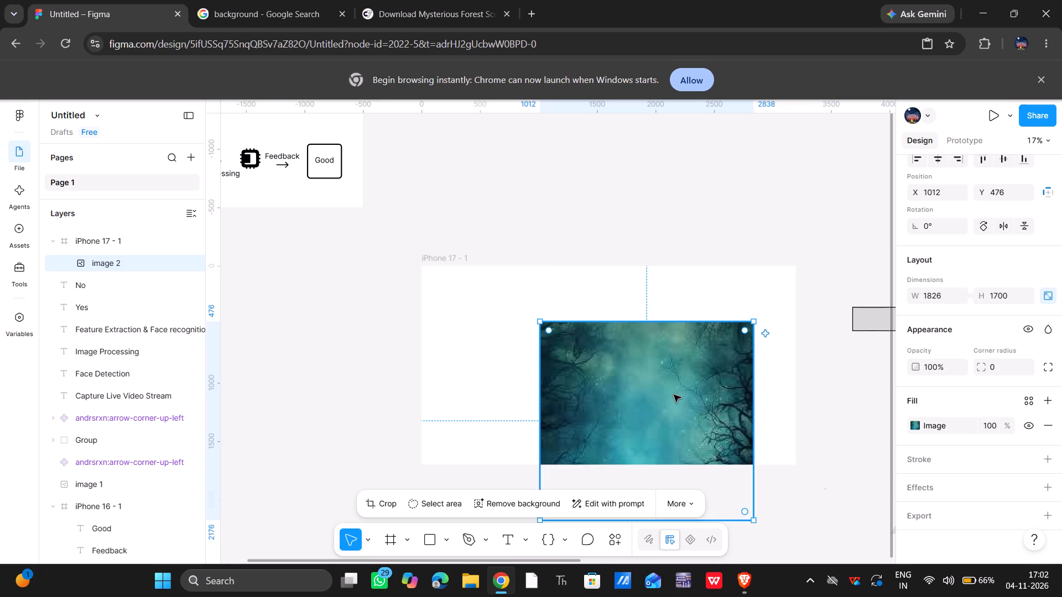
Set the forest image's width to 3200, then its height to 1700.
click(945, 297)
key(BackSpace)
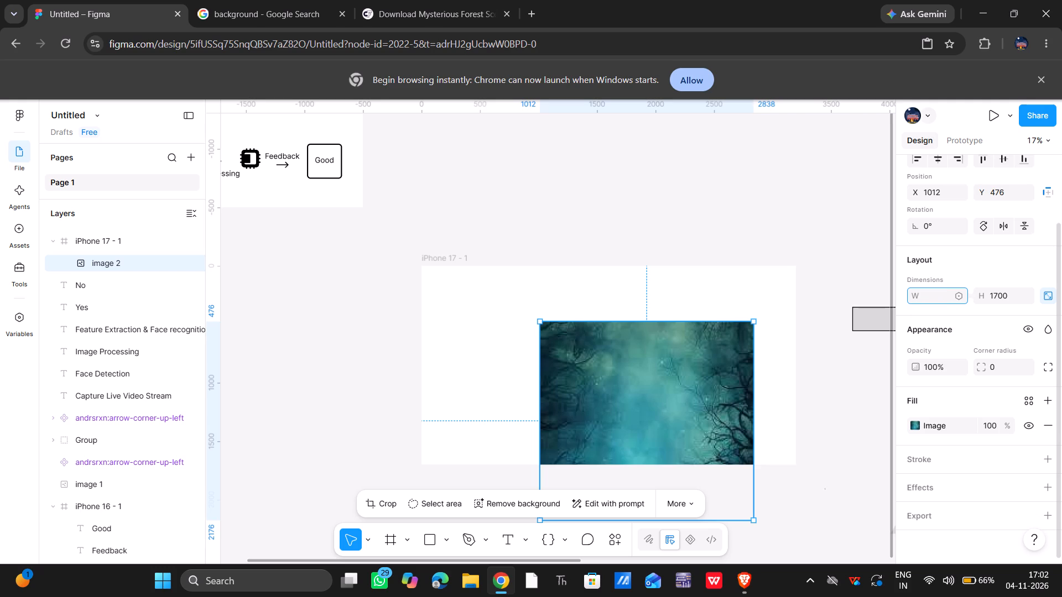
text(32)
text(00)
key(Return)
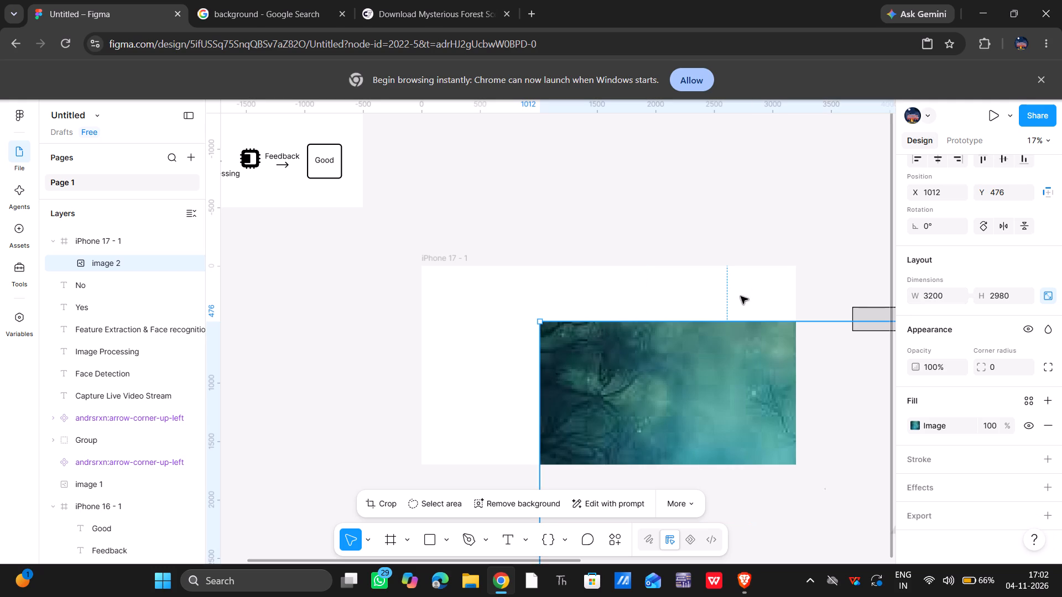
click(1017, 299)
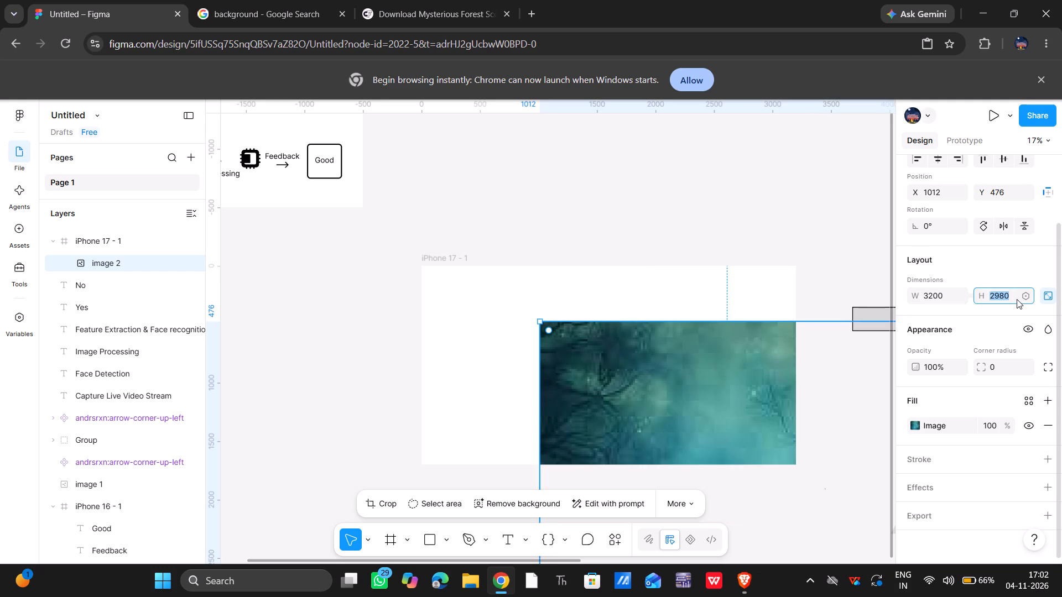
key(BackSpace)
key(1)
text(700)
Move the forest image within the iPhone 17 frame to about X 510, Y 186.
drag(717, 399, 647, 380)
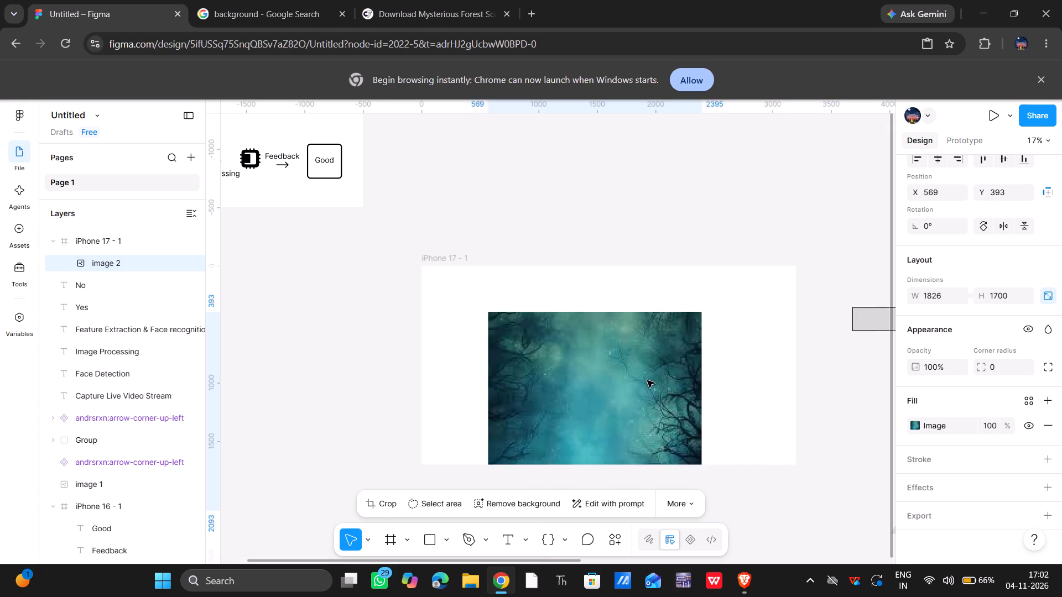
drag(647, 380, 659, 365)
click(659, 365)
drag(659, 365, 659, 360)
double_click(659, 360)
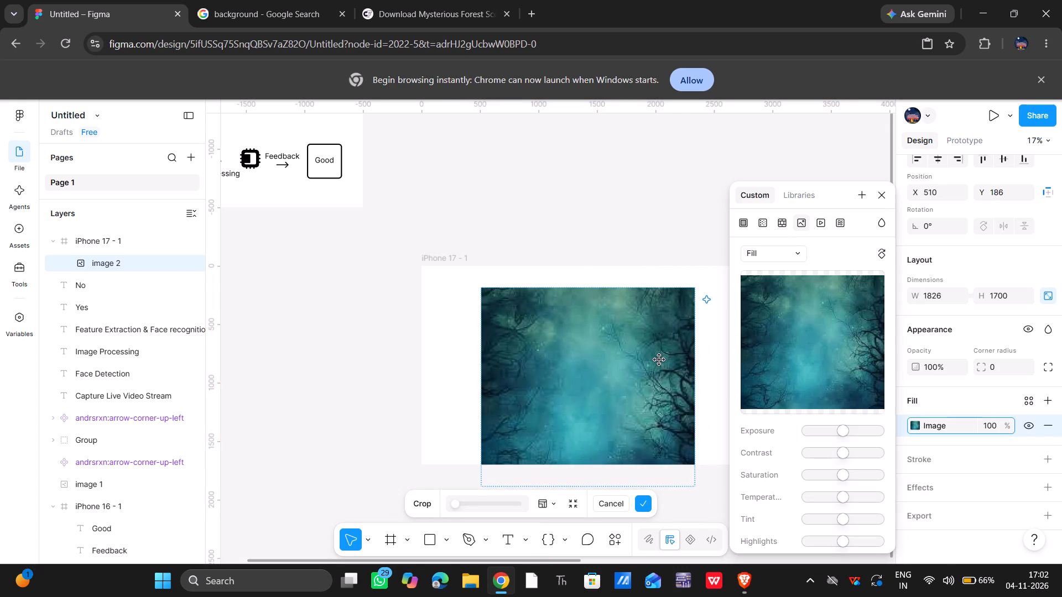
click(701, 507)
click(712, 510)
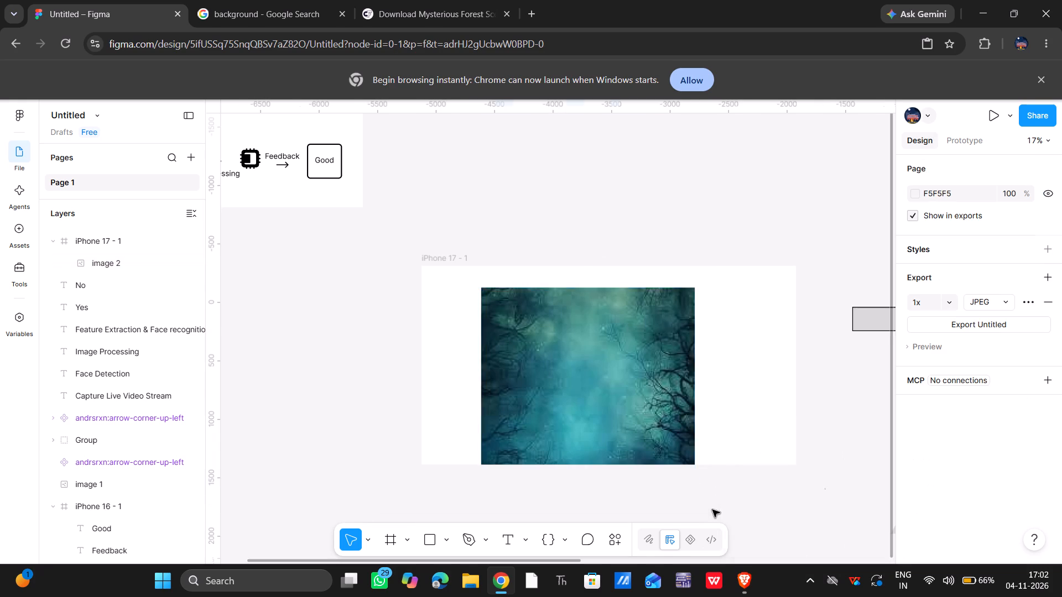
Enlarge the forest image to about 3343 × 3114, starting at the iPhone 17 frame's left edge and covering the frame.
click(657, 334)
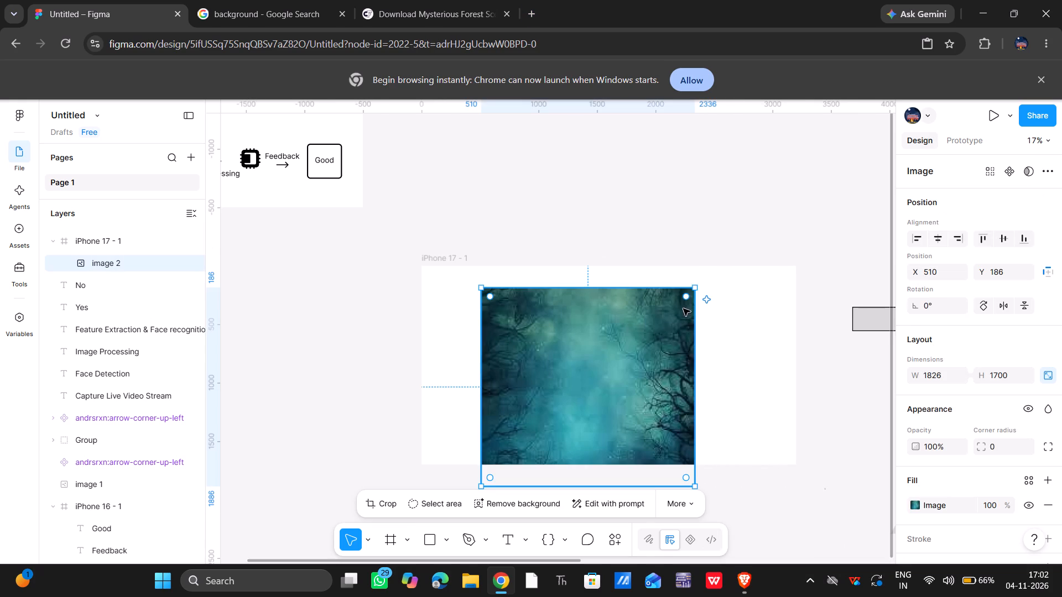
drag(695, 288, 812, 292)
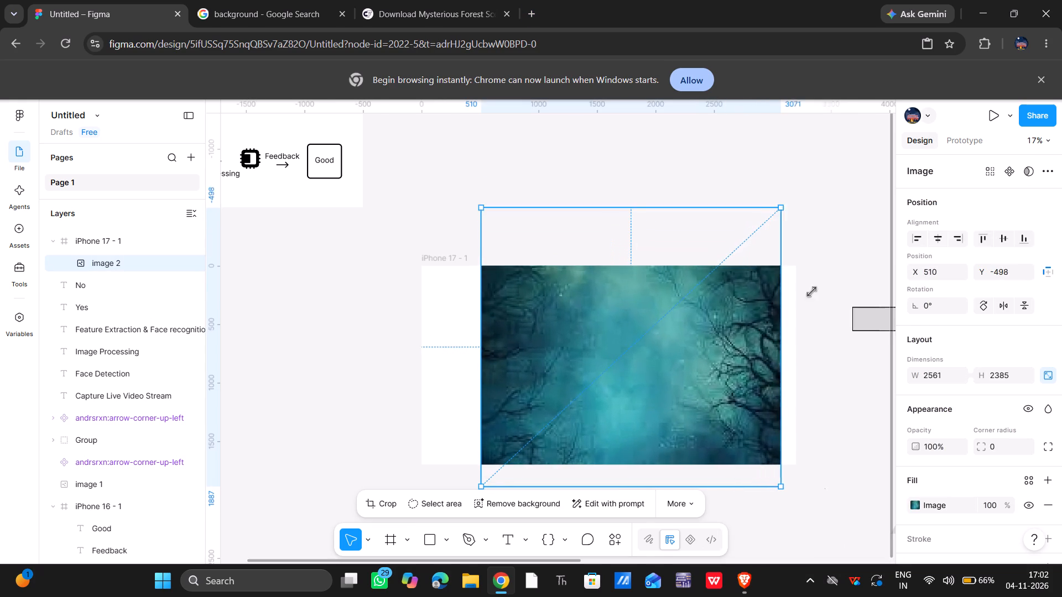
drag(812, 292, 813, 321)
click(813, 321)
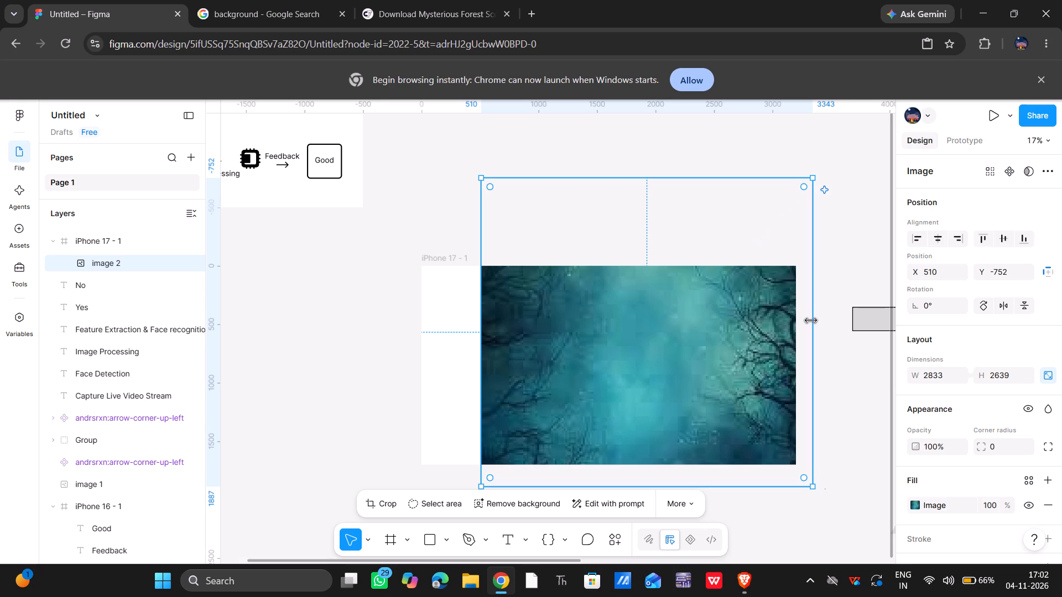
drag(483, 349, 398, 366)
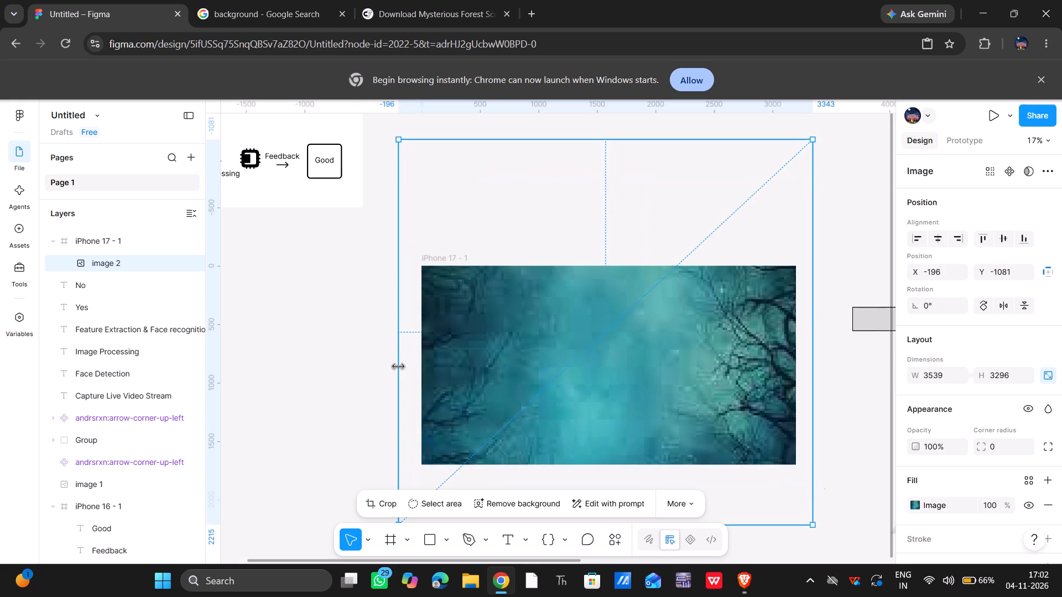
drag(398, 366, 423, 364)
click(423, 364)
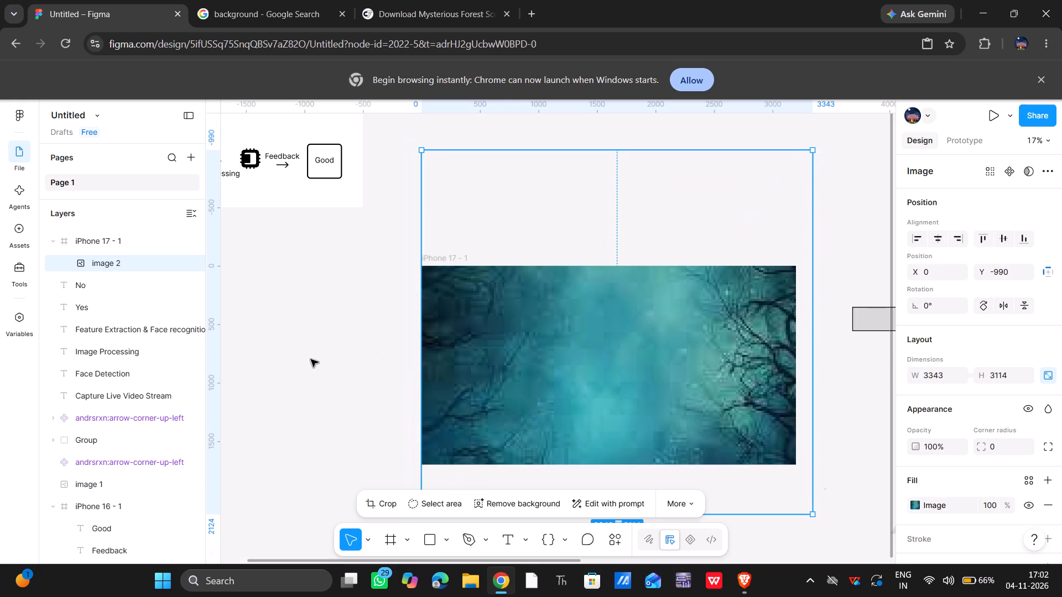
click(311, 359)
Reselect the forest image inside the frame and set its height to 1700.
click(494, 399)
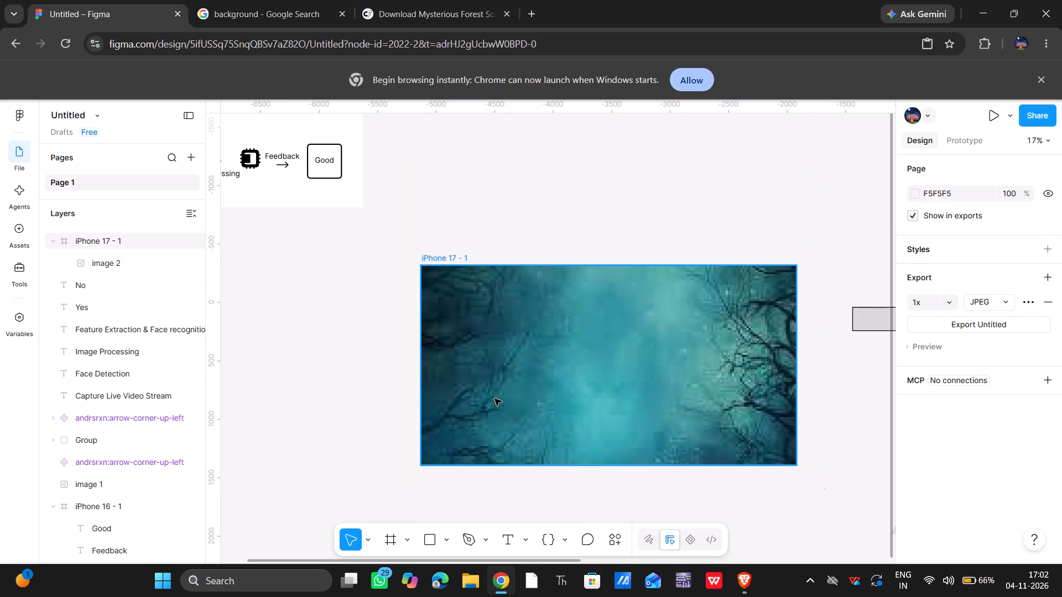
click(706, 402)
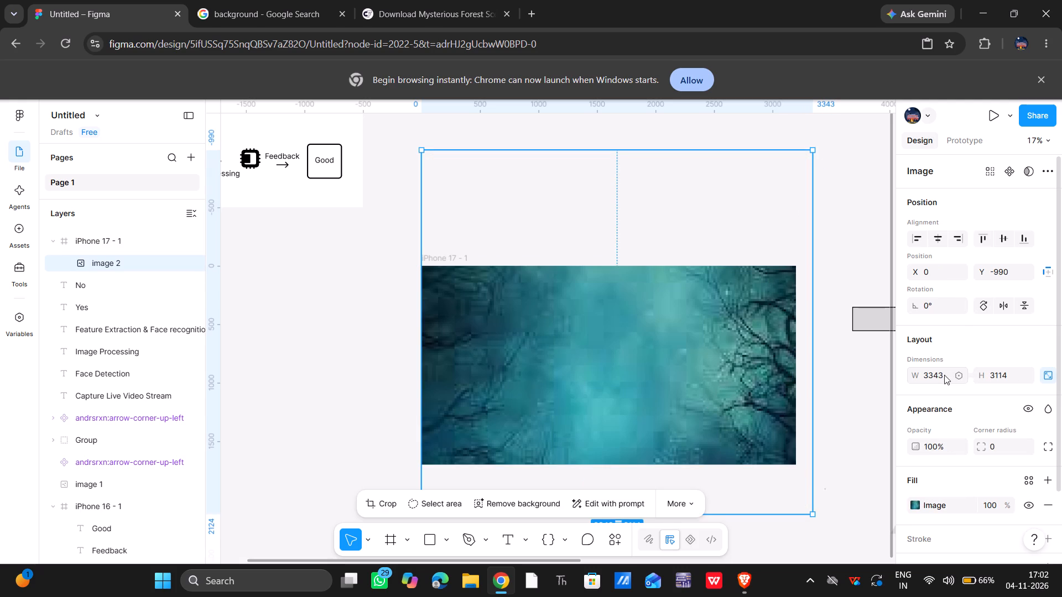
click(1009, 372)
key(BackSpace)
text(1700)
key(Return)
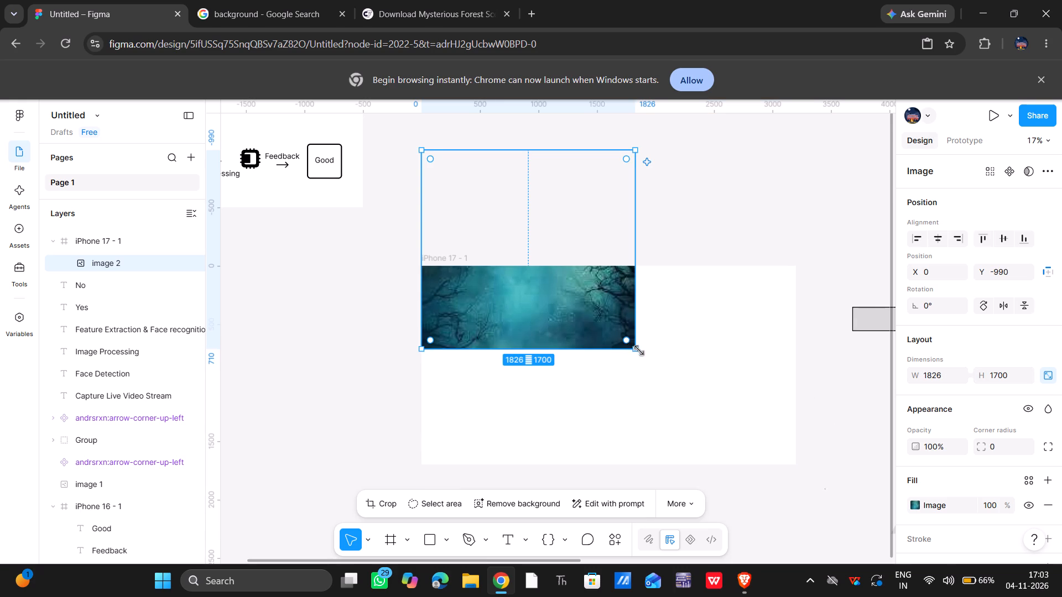
Move the forest image to the iPhone 17 frame's top-left corner at X 0, Y 0.
drag(617, 332, 662, 441)
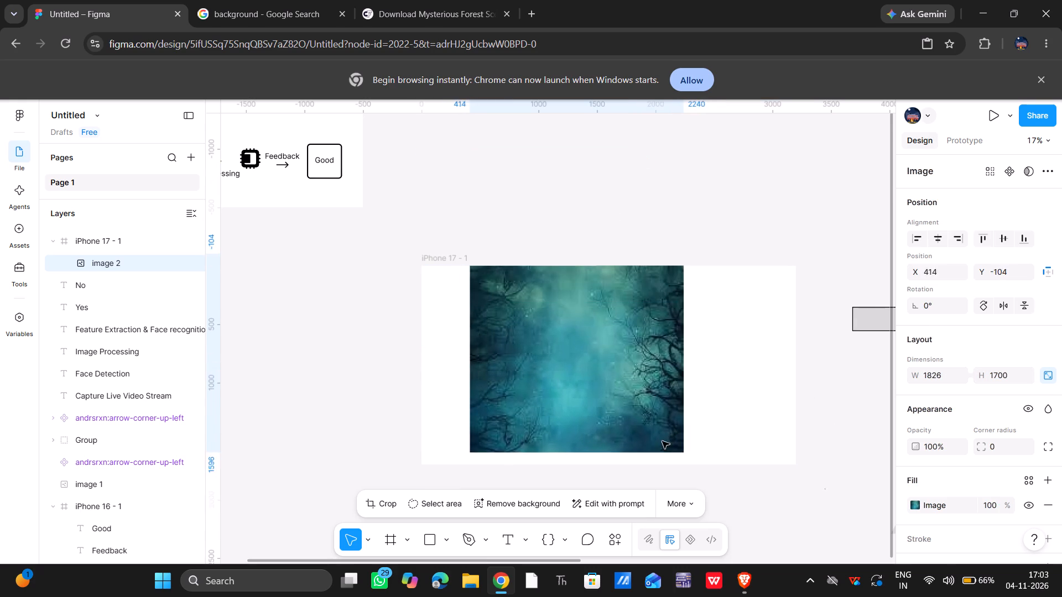
drag(662, 441, 623, 451)
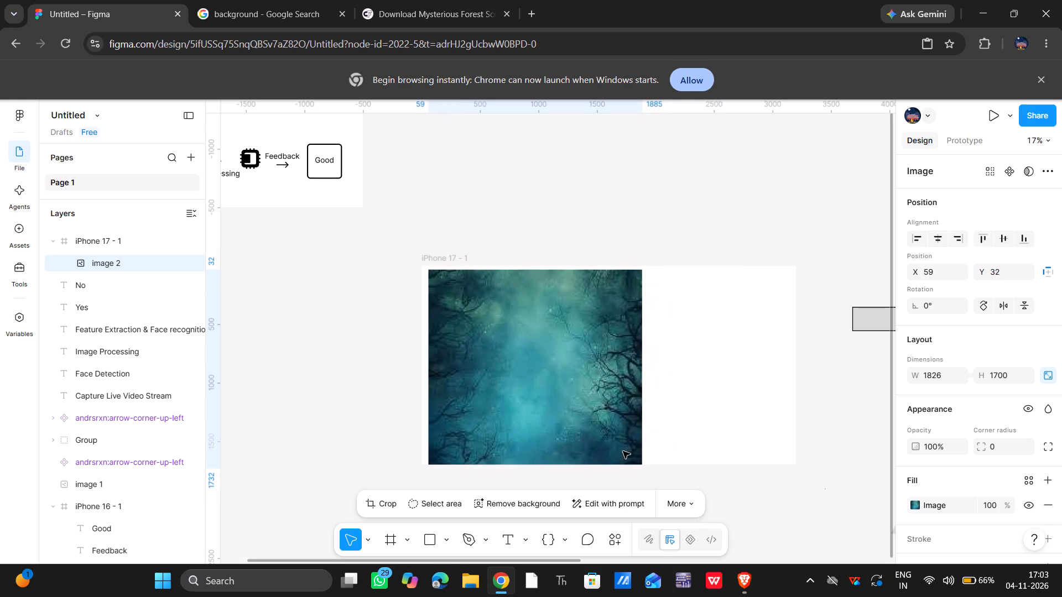
drag(623, 451, 617, 449)
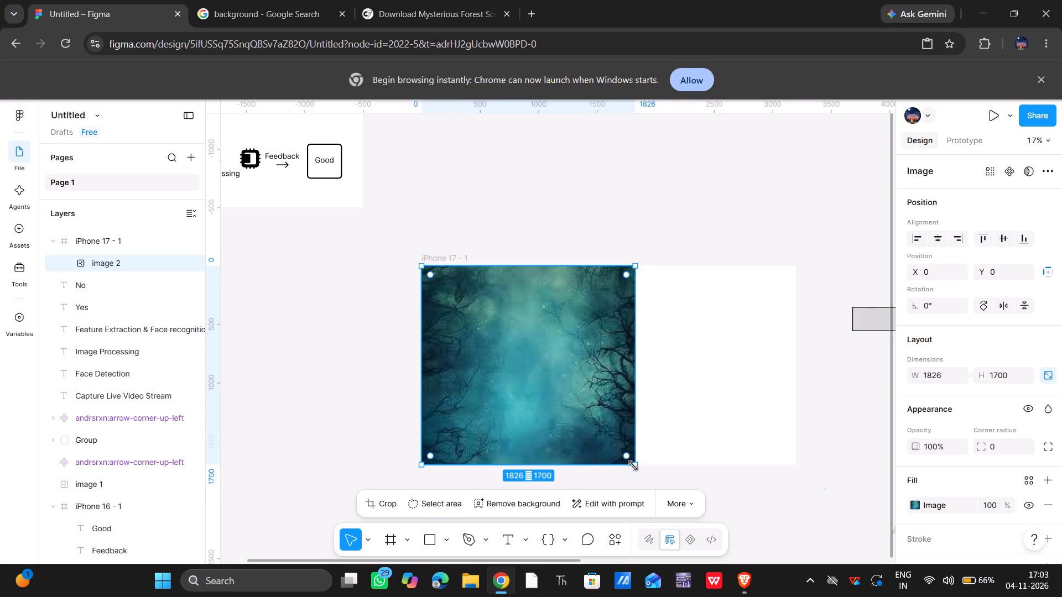
Enlarge the forest image proportionally to 3200 × 2980 at X 0, Y -176 so it fills the frame, and deselect it.
drag(633, 465, 780, 442)
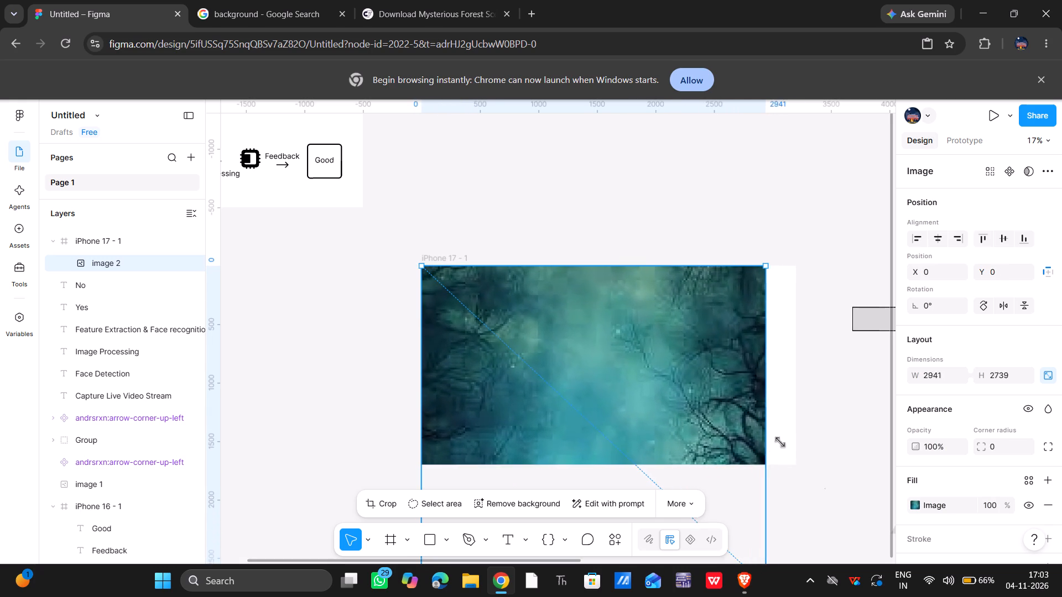
drag(780, 442, 752, 437)
drag(752, 437, 778, 436)
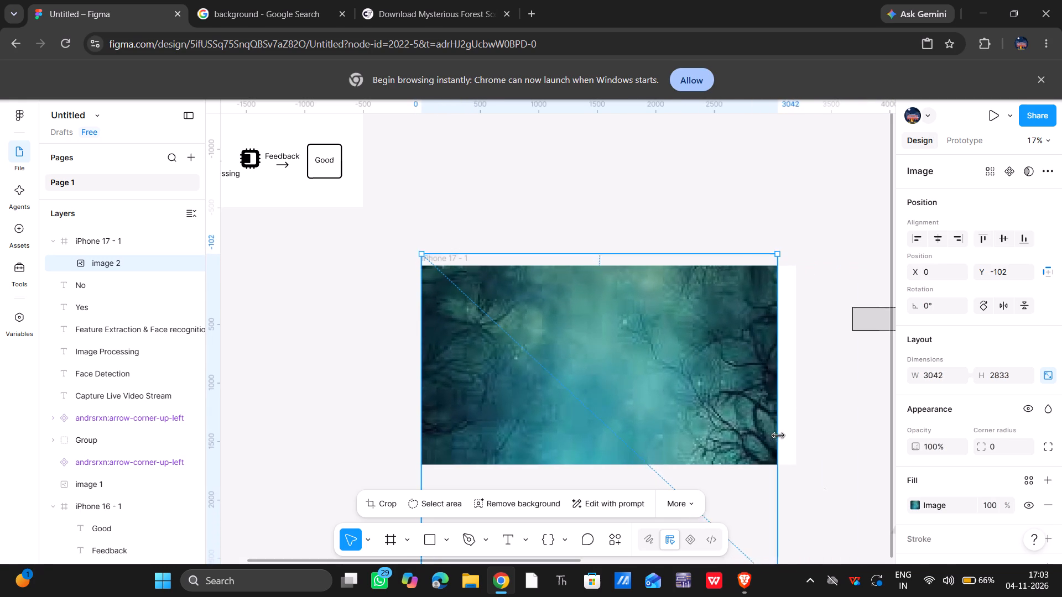
drag(778, 436, 799, 439)
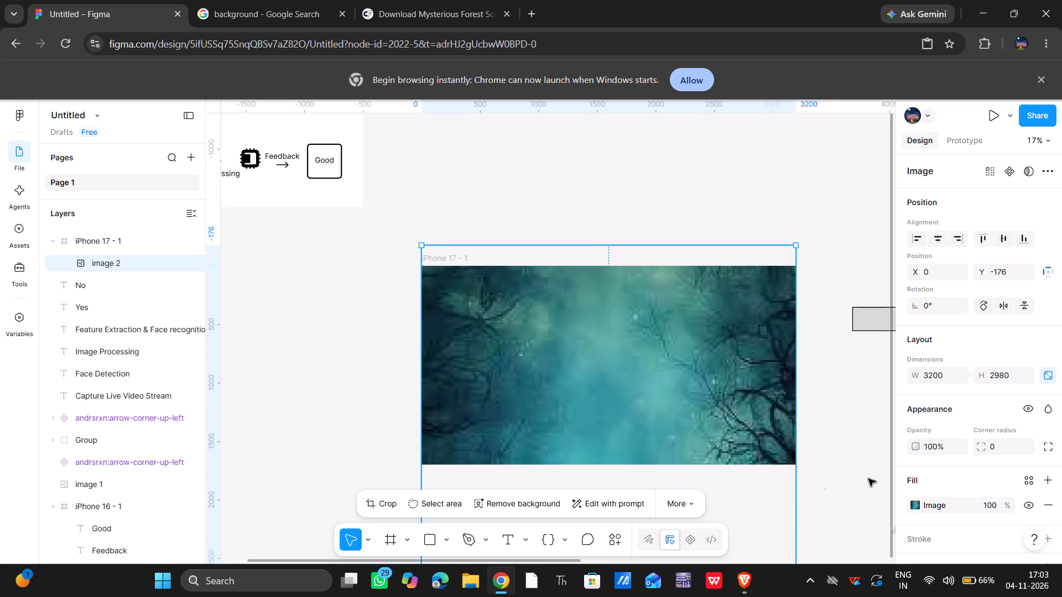
click(865, 476)
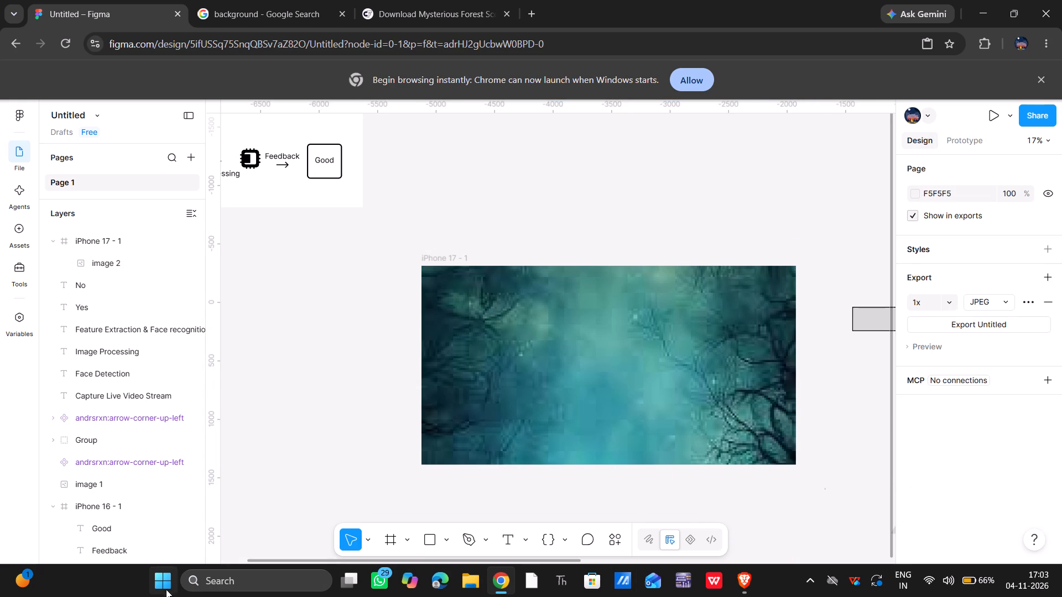
Find the Kuro app in the computer's installed apps list and launch it.
click(170, 588)
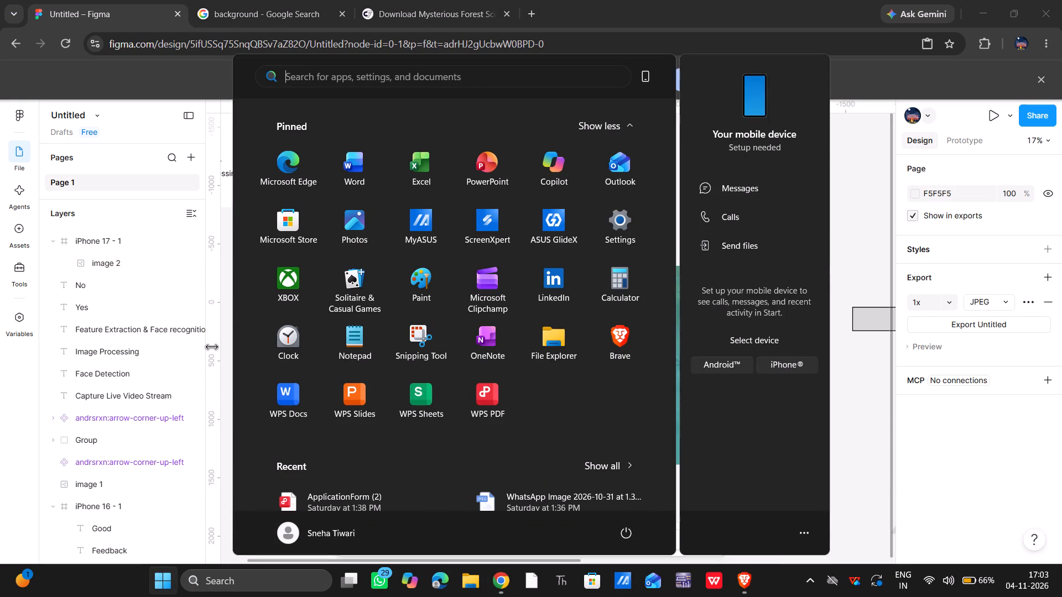
scroll(441, 324, down, 11)
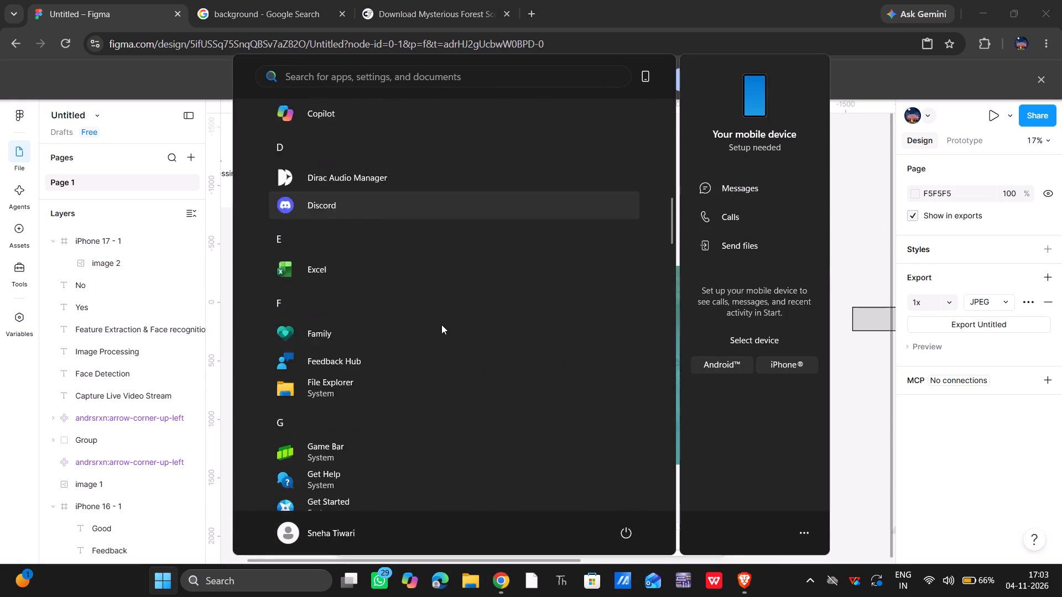
scroll(441, 324, down, 4)
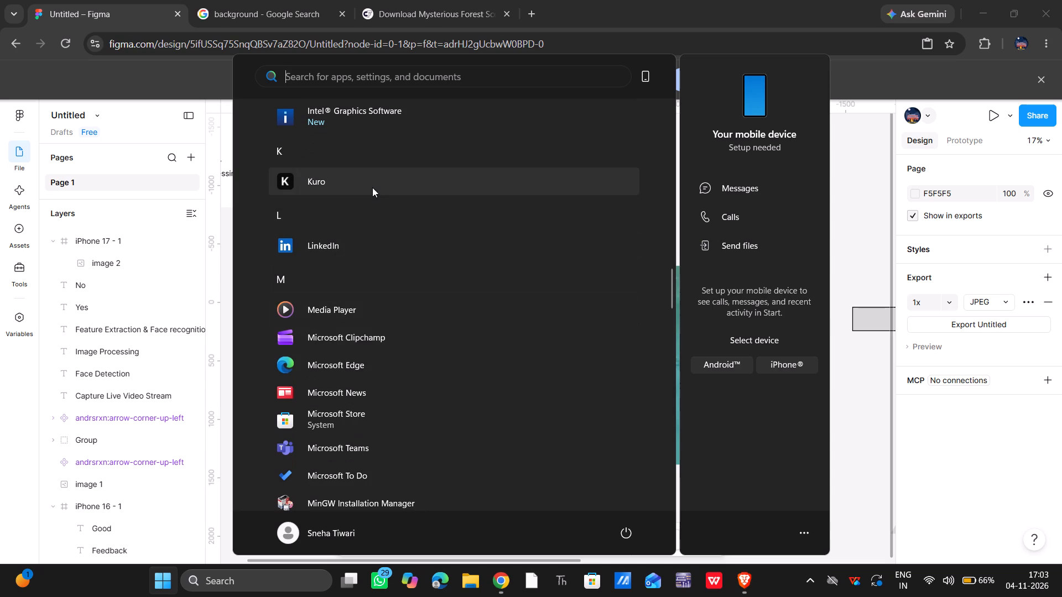
click(372, 187)
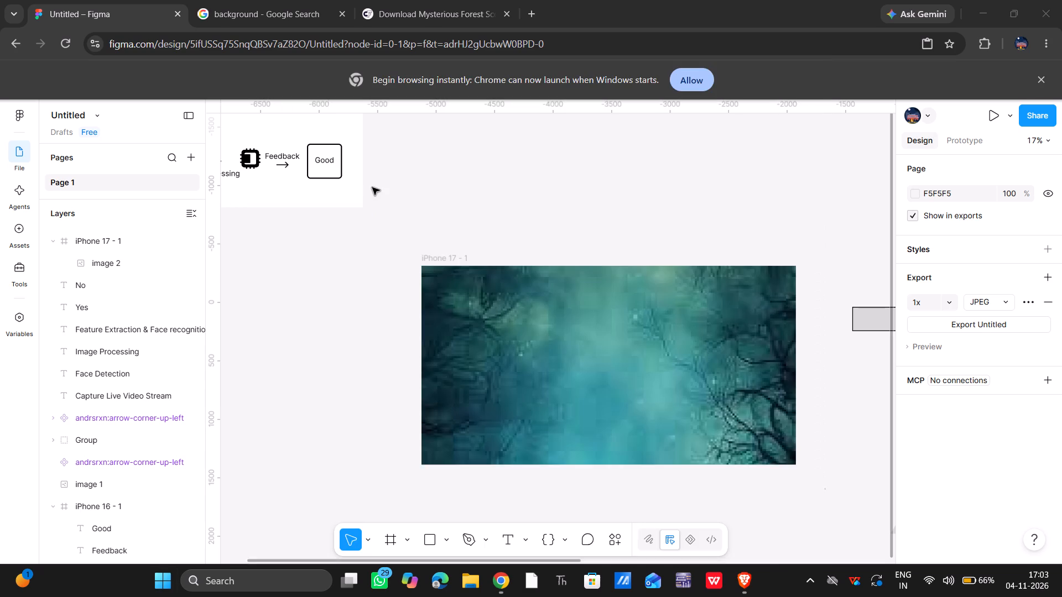
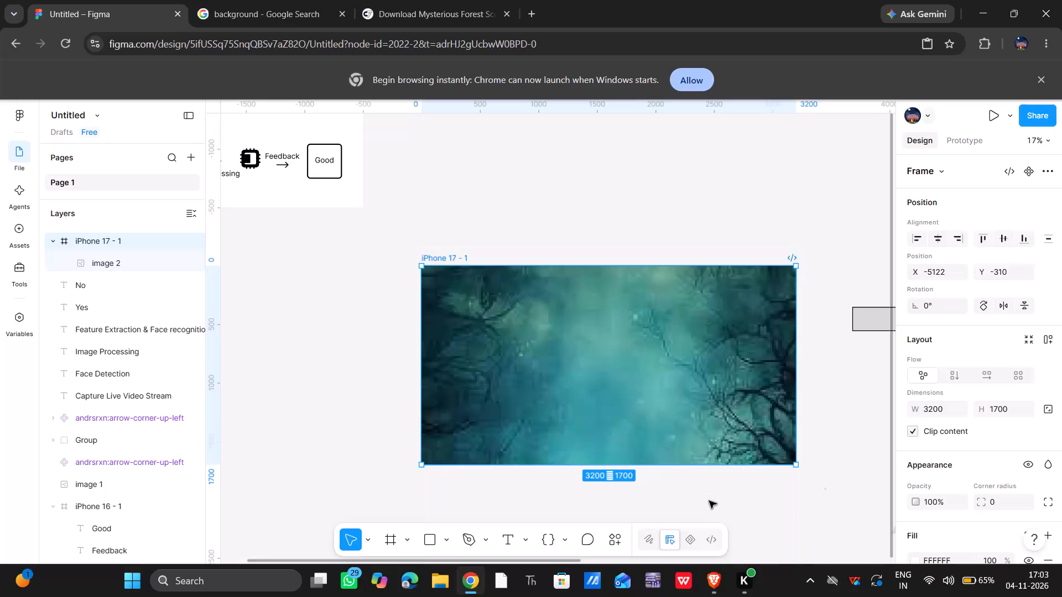
Deselect the iPhone 17 frame and close the Mysterious Forest download page.
click(709, 501)
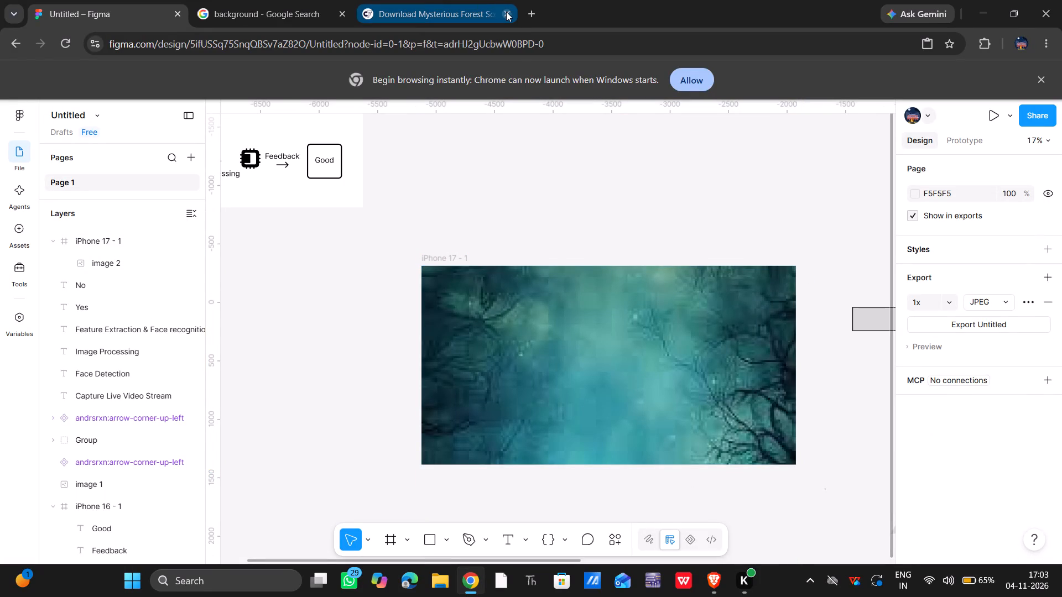
click(506, 12)
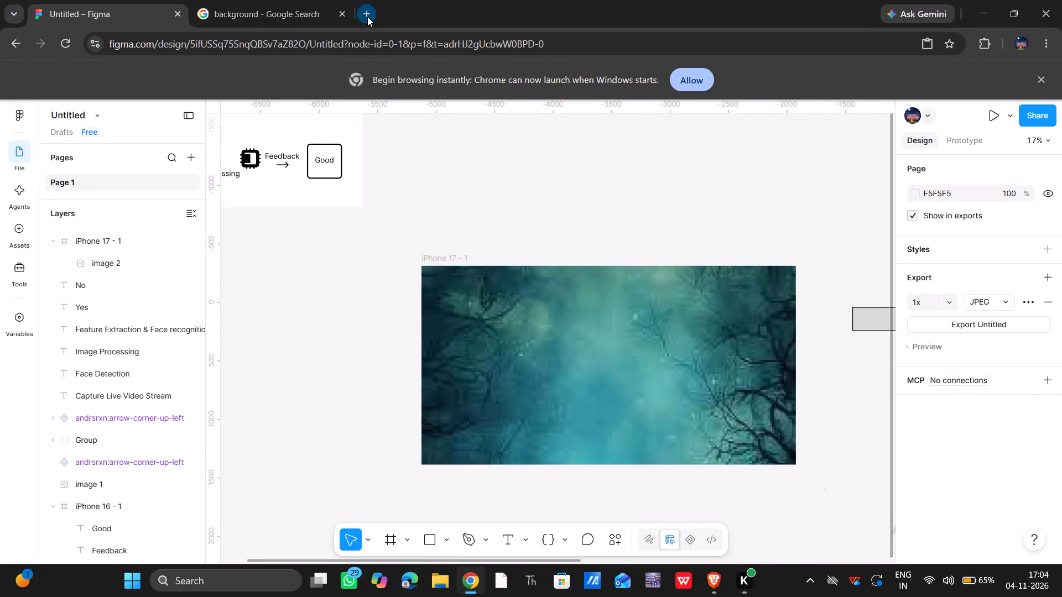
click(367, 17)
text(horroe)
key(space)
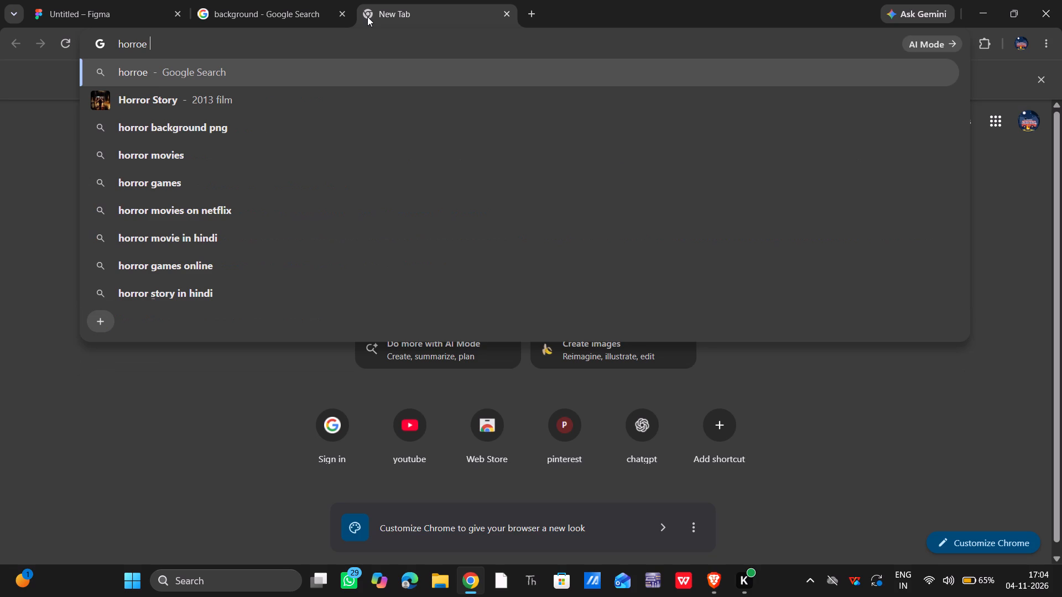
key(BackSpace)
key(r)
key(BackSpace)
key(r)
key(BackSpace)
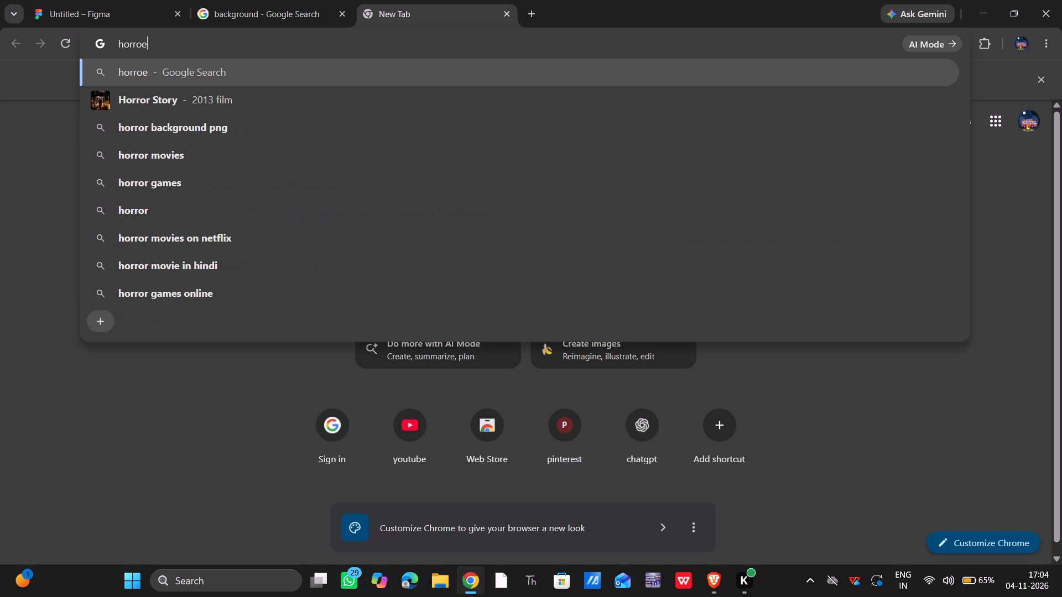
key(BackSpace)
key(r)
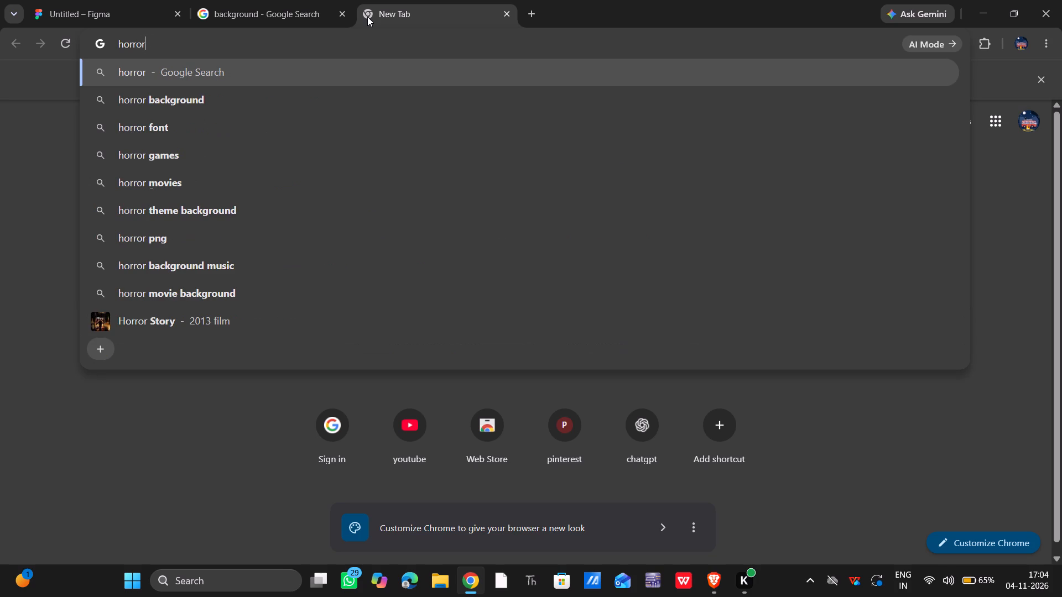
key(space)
Switch to Brave, resume Golmaal 3 on NetMirror, and tile its window side by side with Chrome.
click(712, 578)
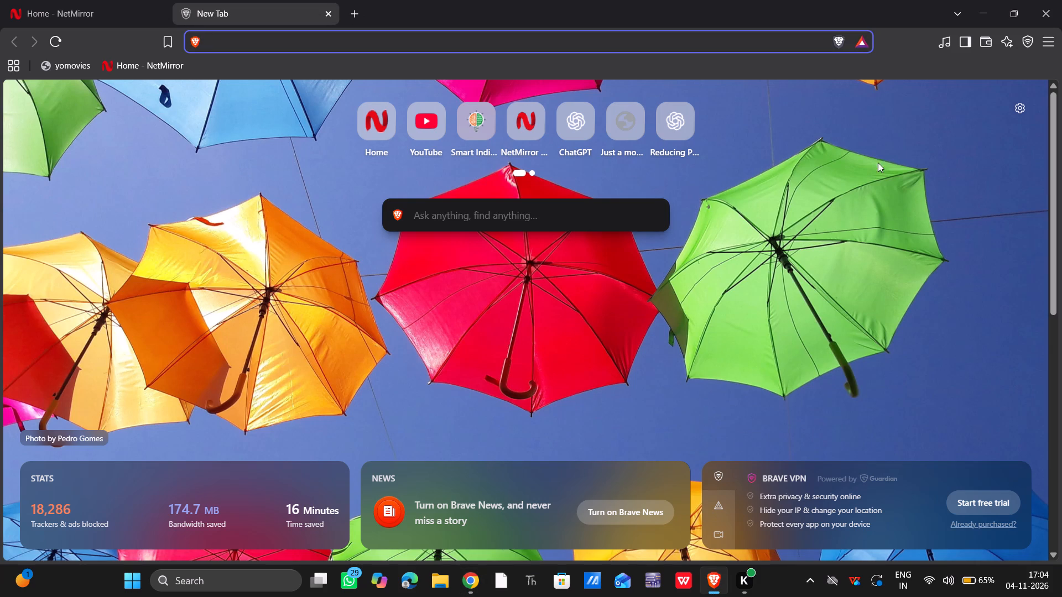
click(386, 134)
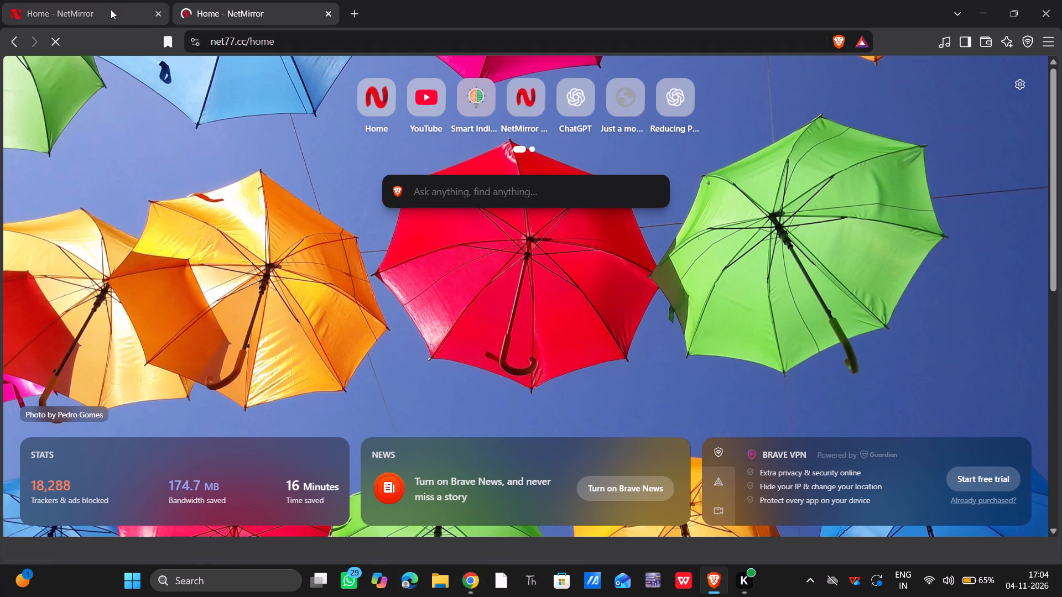
click(110, 10)
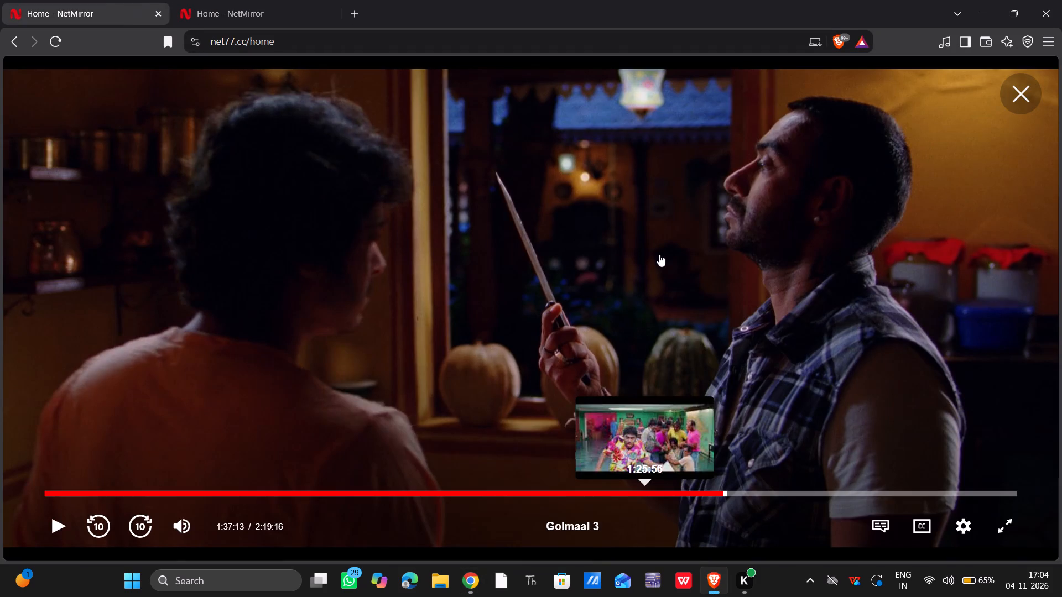
click(659, 254)
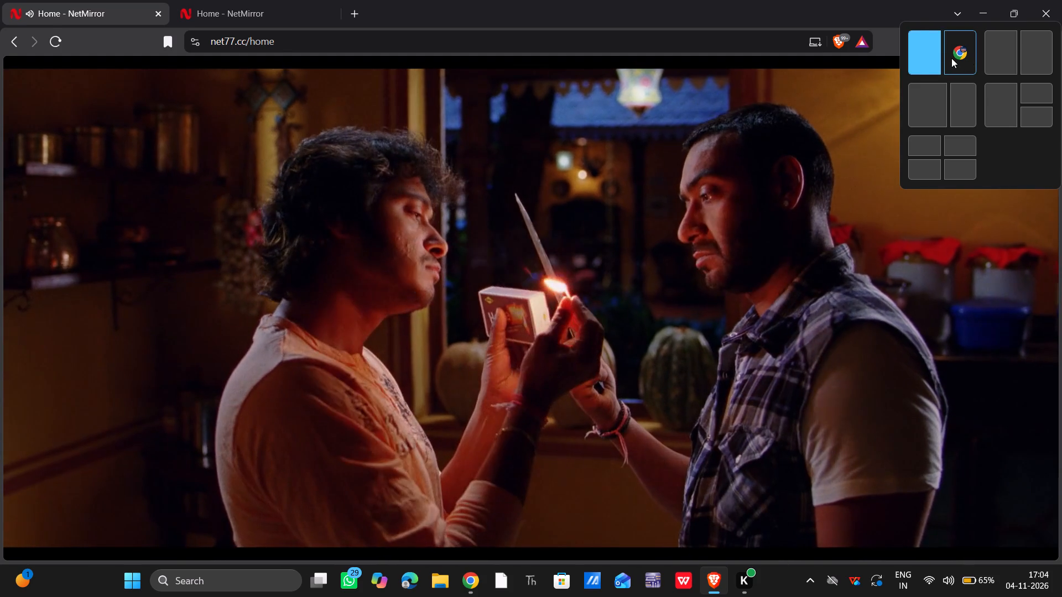
click(951, 58)
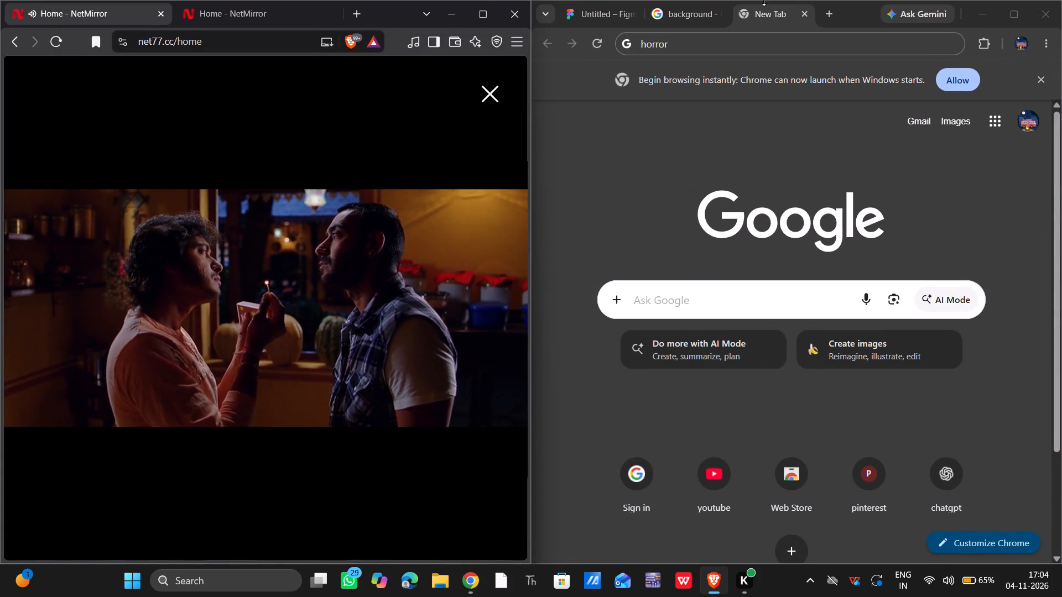
Return to the Untitled Figma file in Chrome and close the background search page and the unused new page.
click(609, 17)
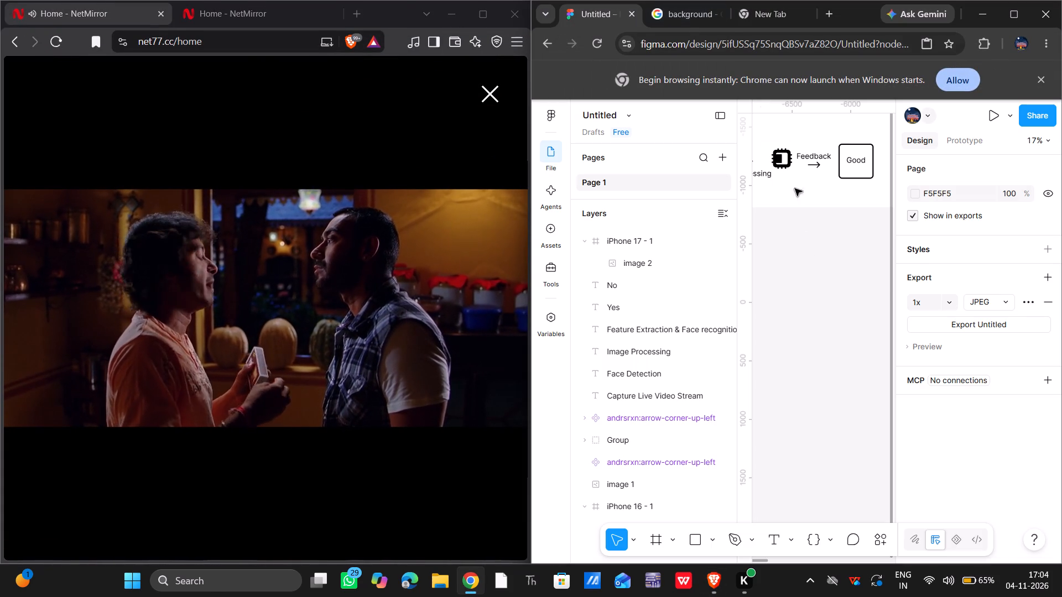
scroll(794, 292, left, 3)
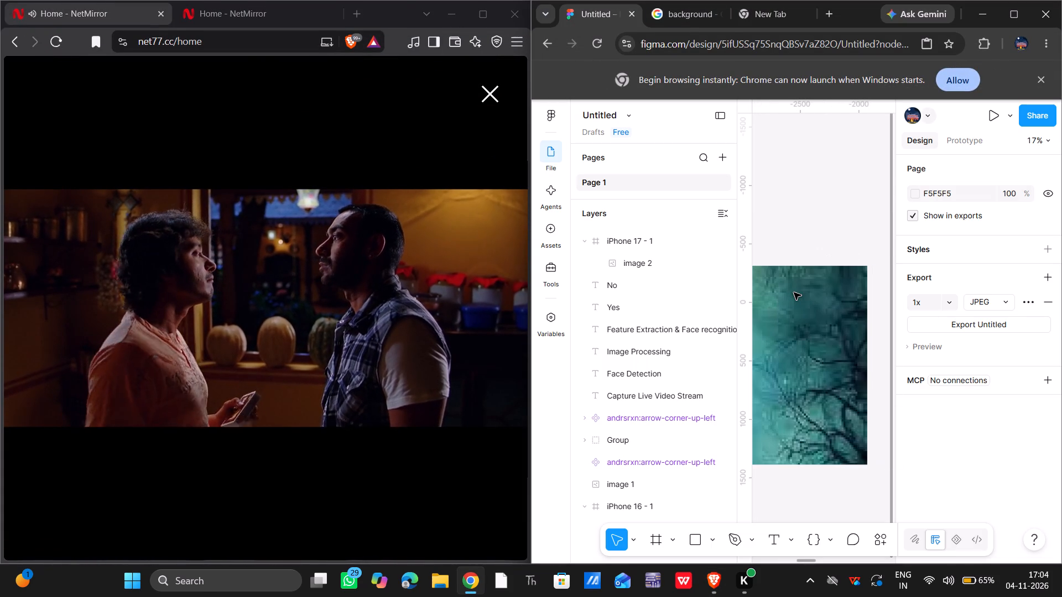
click(791, 215)
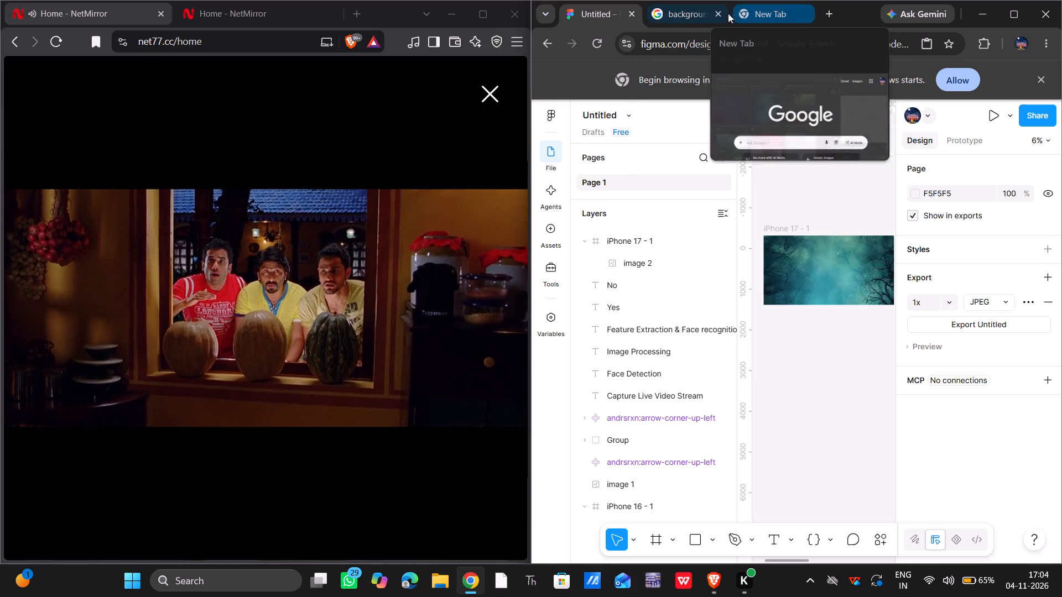
click(719, 14)
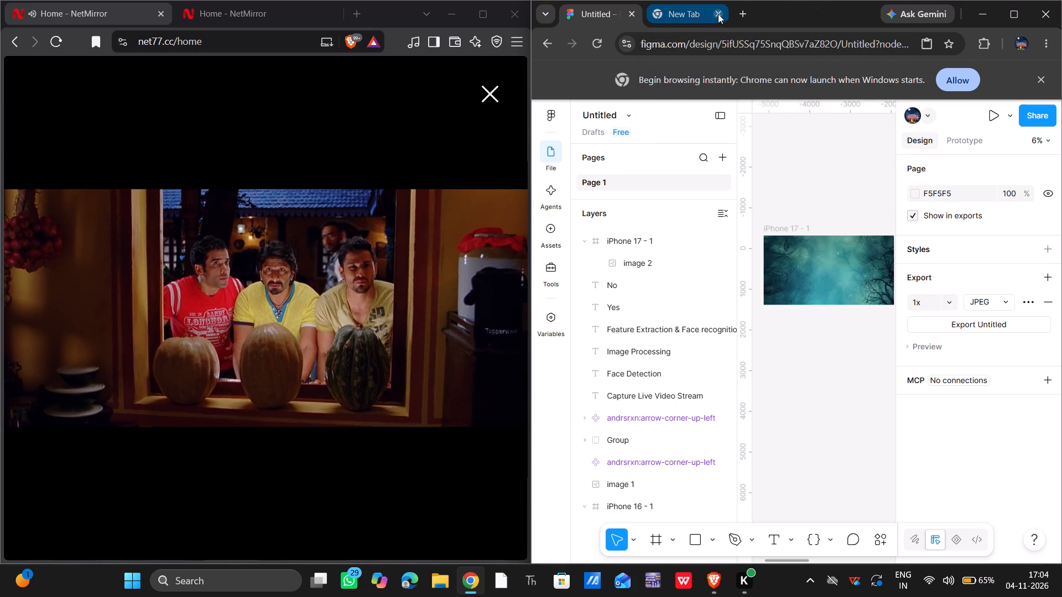
click(717, 13)
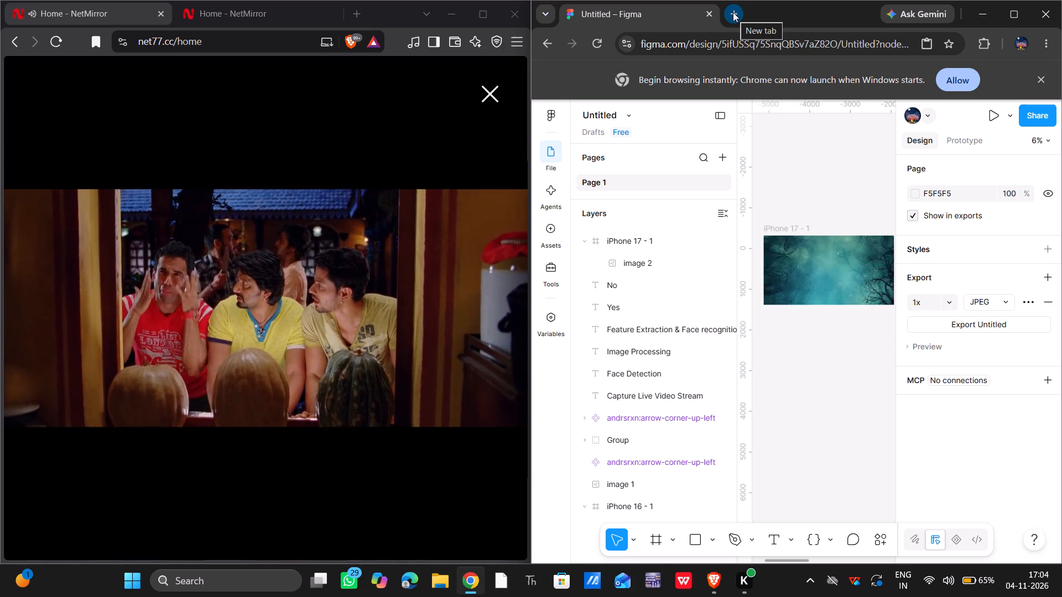
Search Google for "horror person" on a new page and look through the results for a suitable image.
click(733, 12)
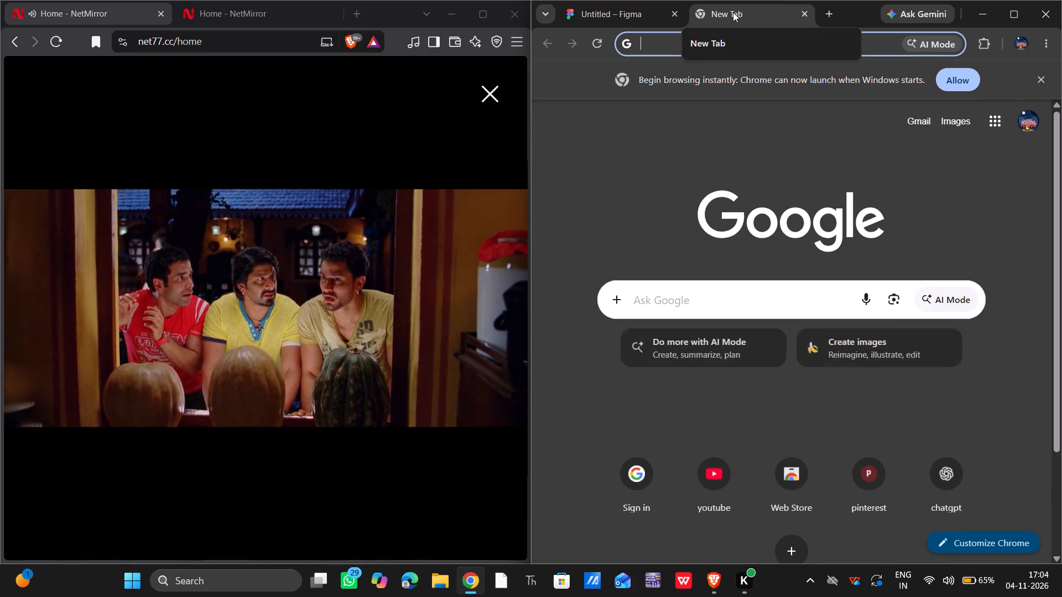
text(horror)
key(space)
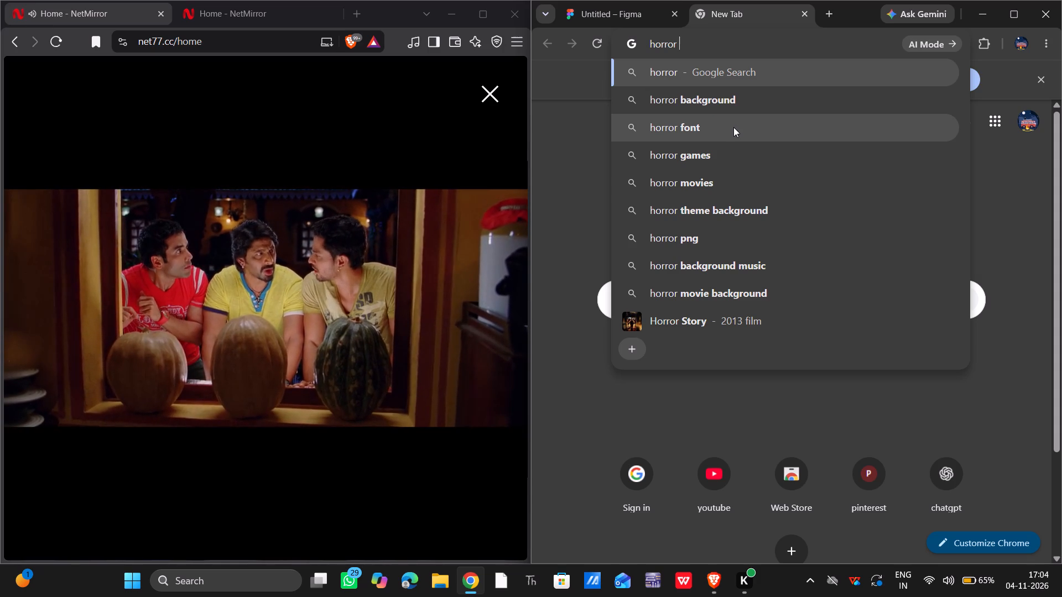
text(person)
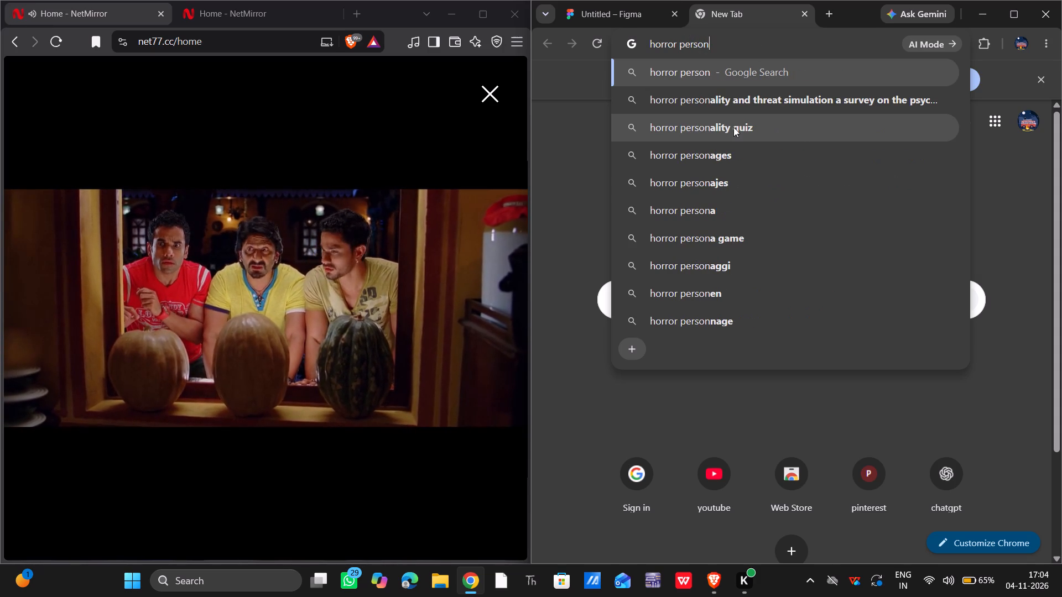
key(Return)
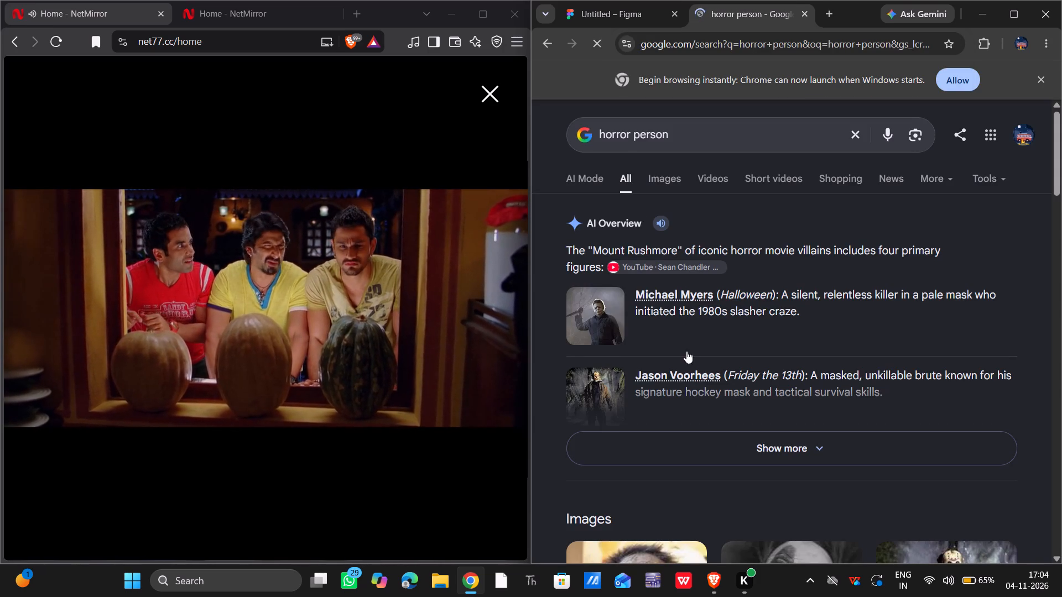
scroll(721, 367, down, 5)
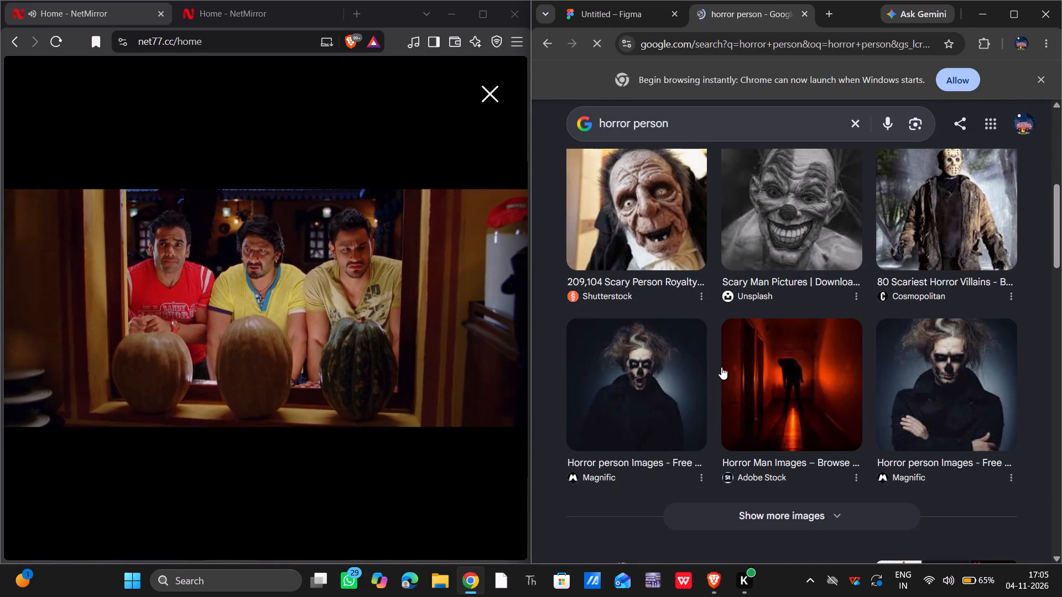
scroll(721, 367, down, 6)
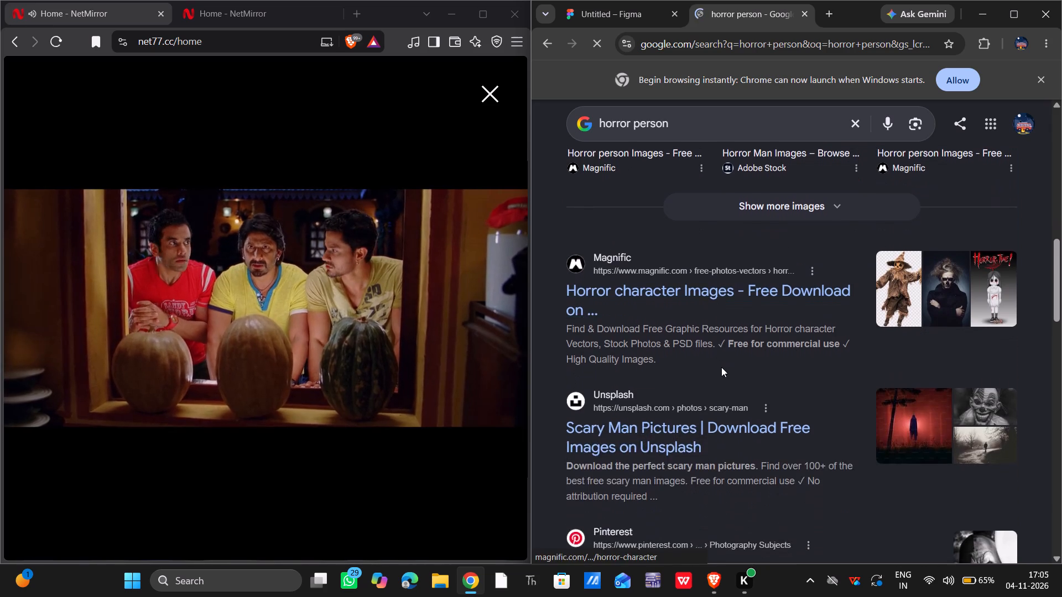
scroll(721, 367, down, 3)
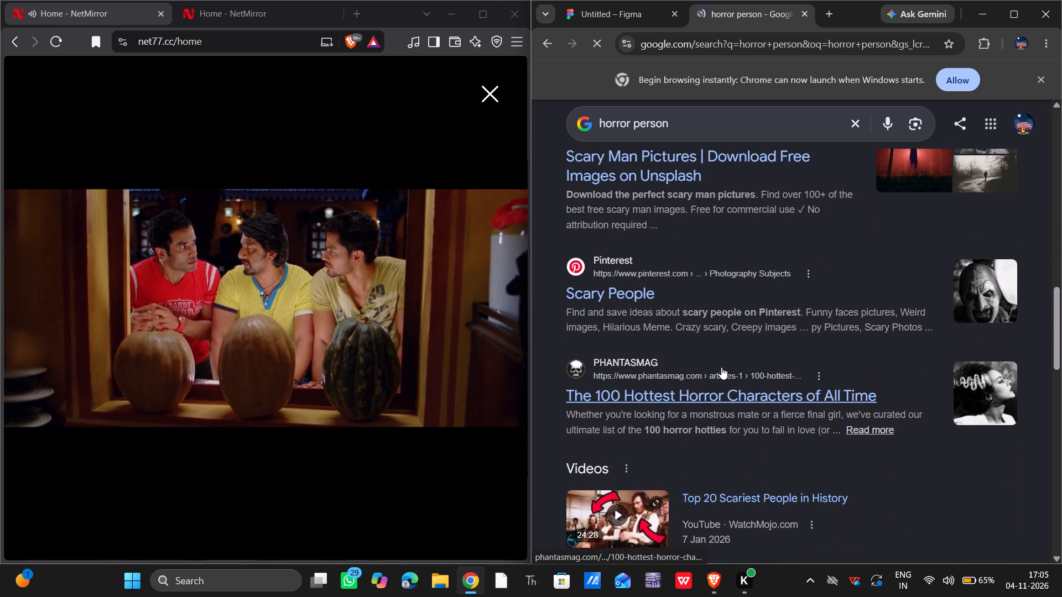
scroll(721, 367, up, 1)
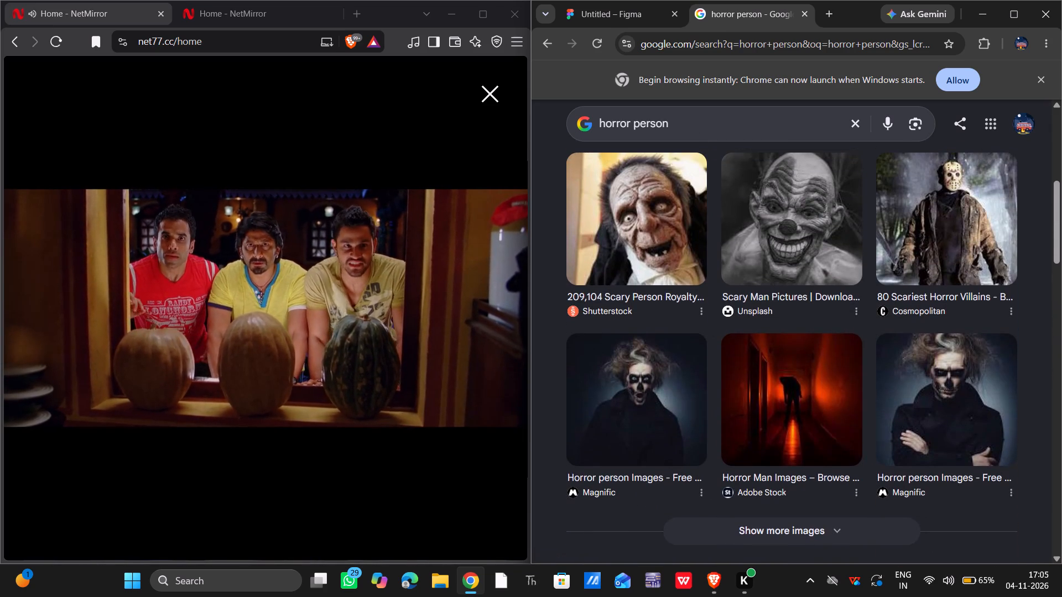
Change the Google search to "horror thumbnail".
click(700, 122)
key(BackSpace)
key(BackSpace)
key(BackSpace)
key(BackSpace)
key(BackSpace)
key(BackSpace)
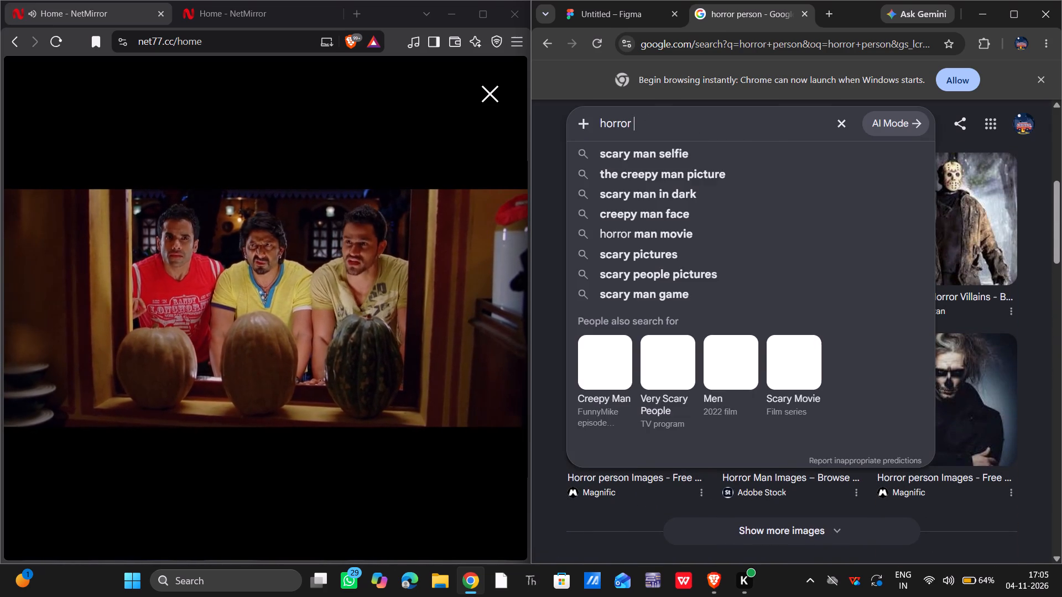
key(t)
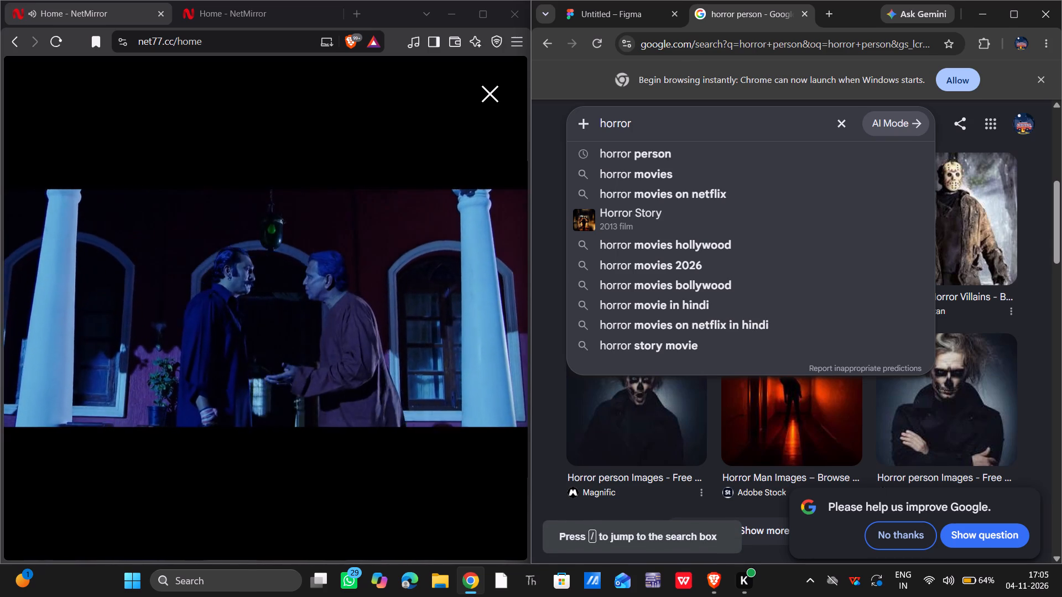
click(674, 112)
text(th)
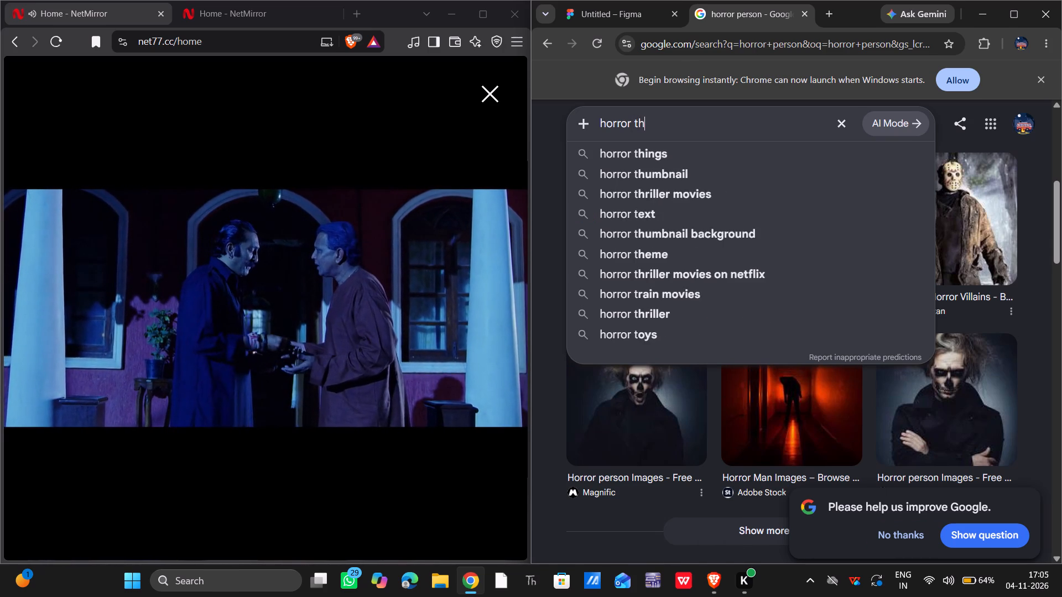
text(umbnail)
key(Return)
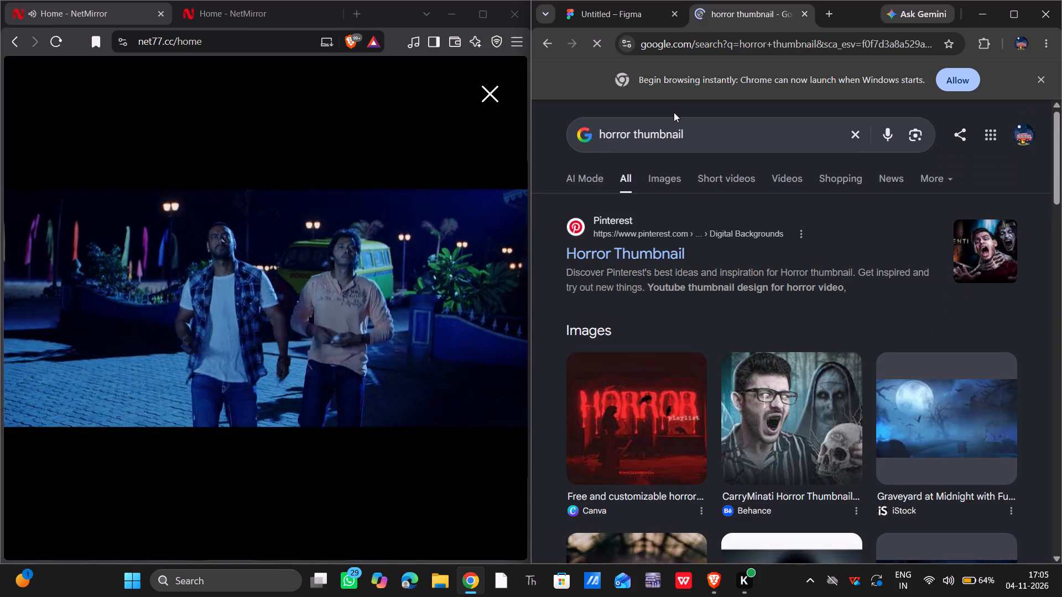
Preview the CarryMinati Horror Thumbnail image from Behance in the results, close the preview, and copy the image.
scroll(773, 384, down, 1)
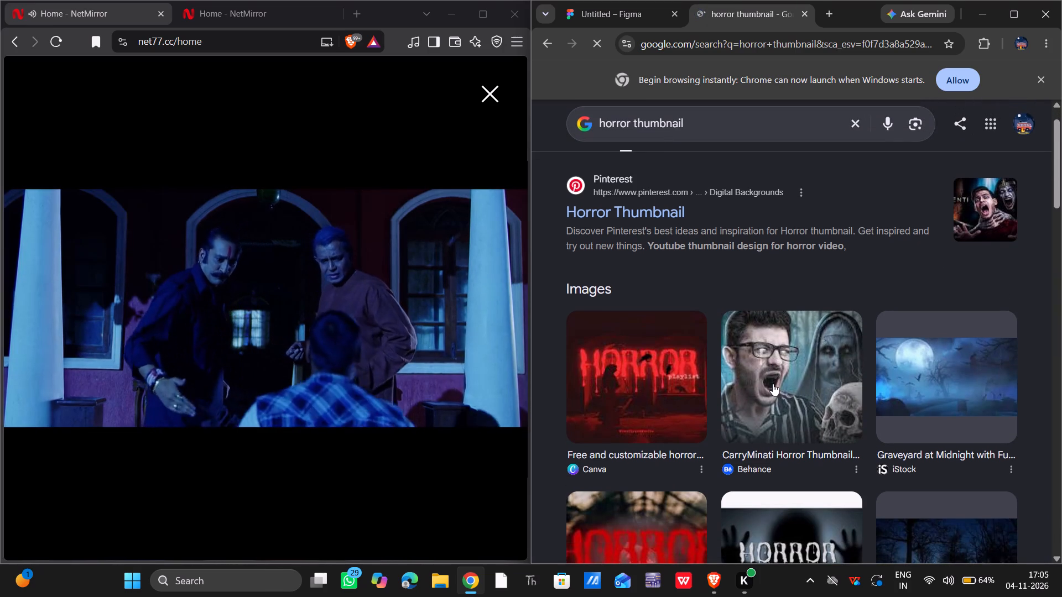
scroll(773, 384, down, 1)
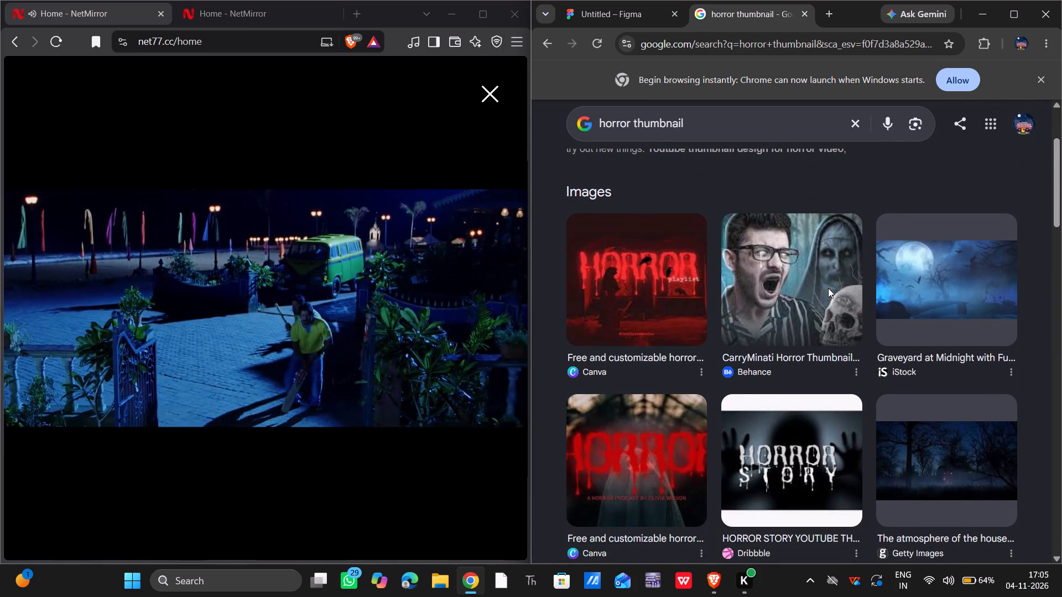
click(828, 288)
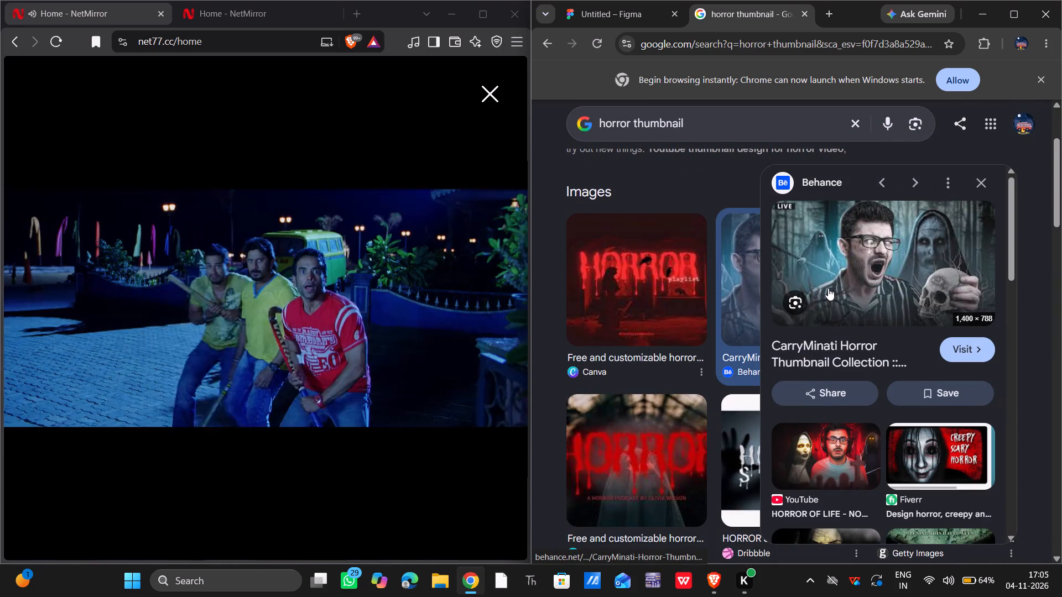
click(981, 176)
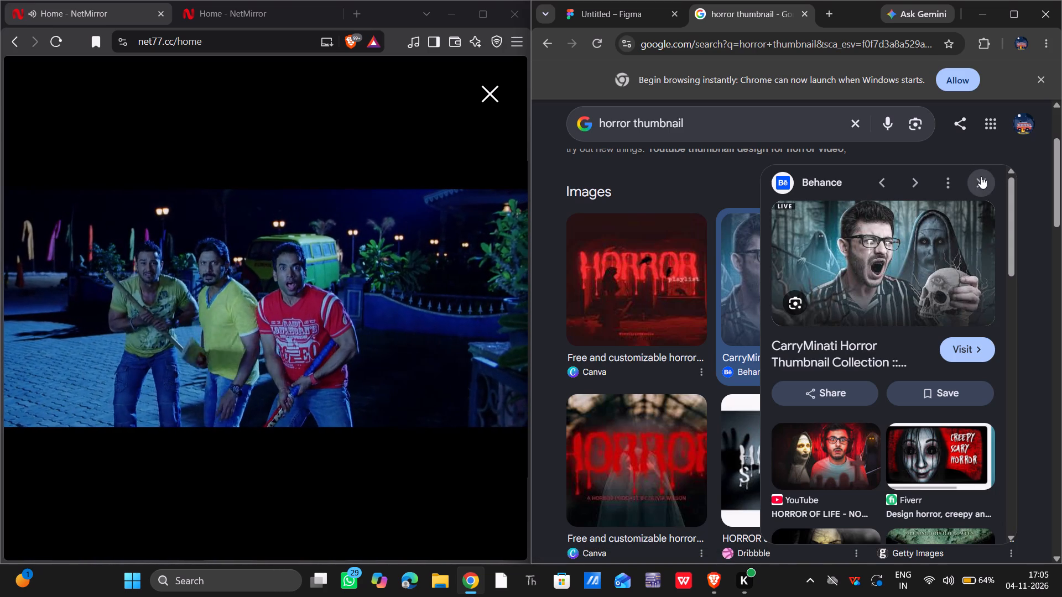
right_click(816, 269)
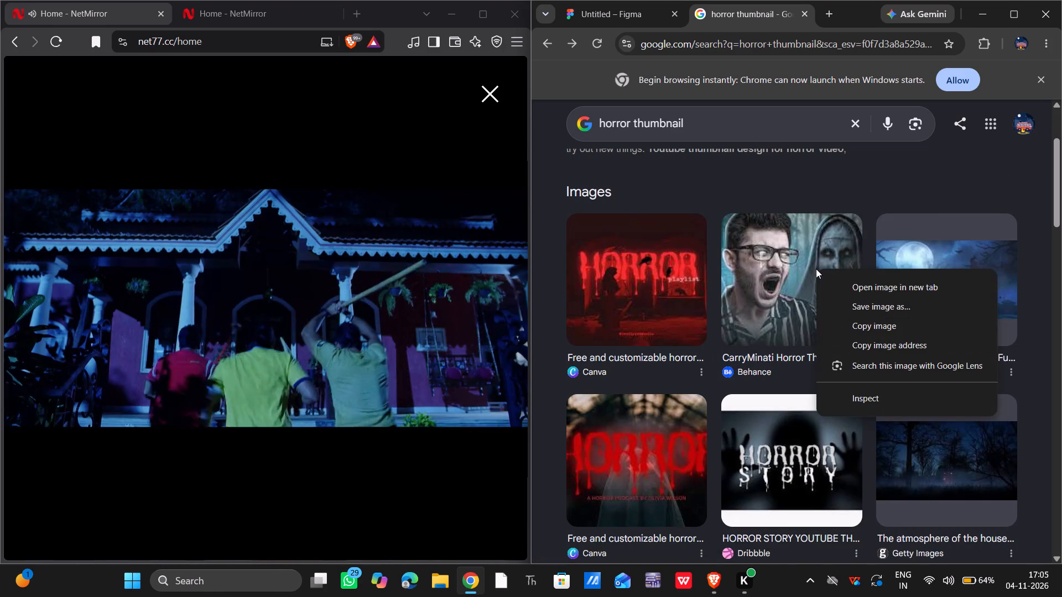
click(870, 324)
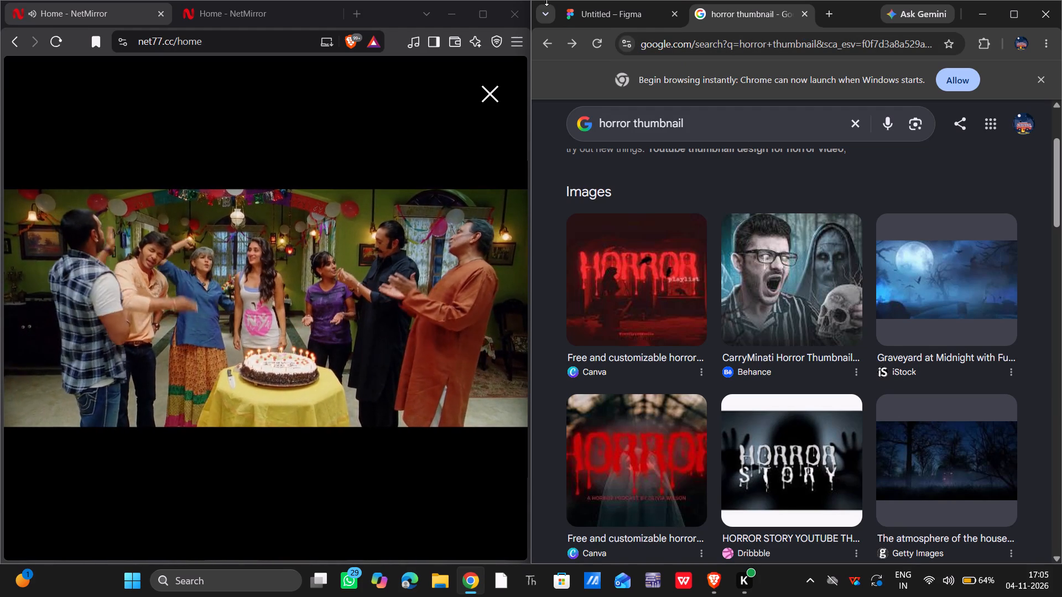
Return to the Untitled Figma file, paste the copied horror image below the forest frame, and enlarge it to about 1499 × 1407.
click(585, 13)
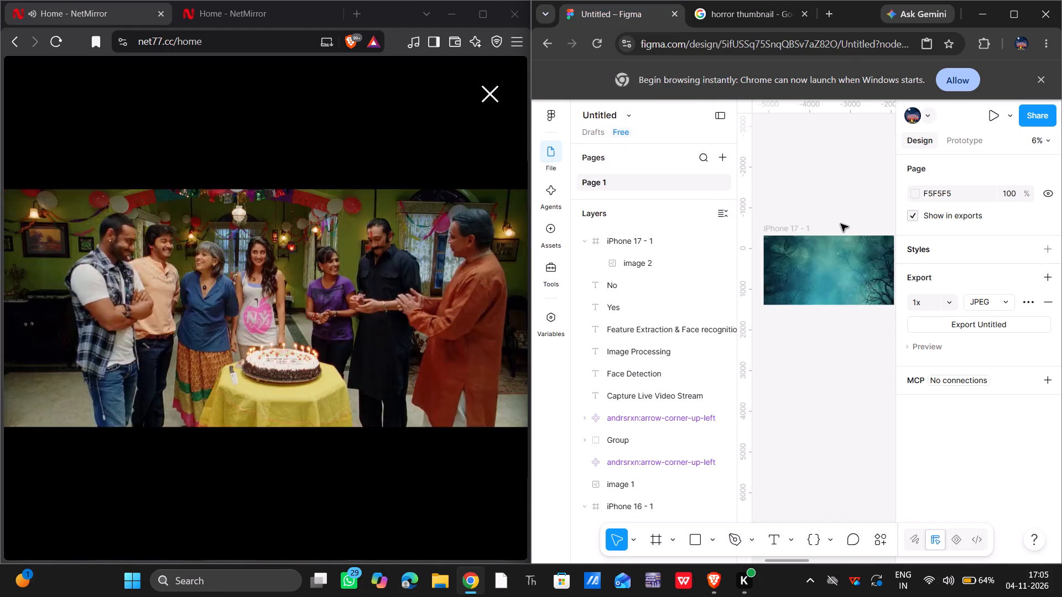
right_click(833, 411)
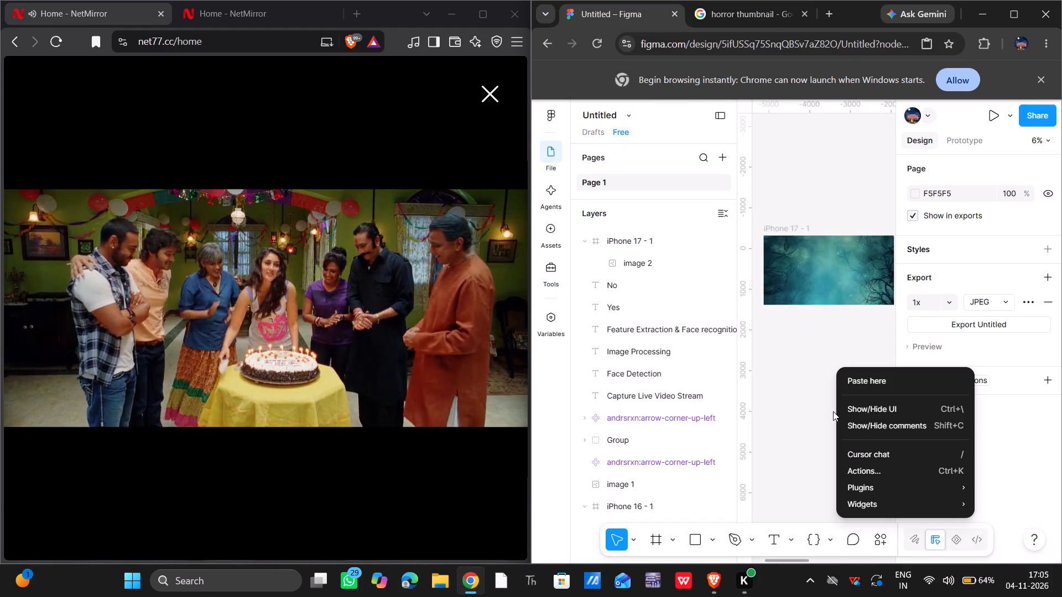
click(815, 448)
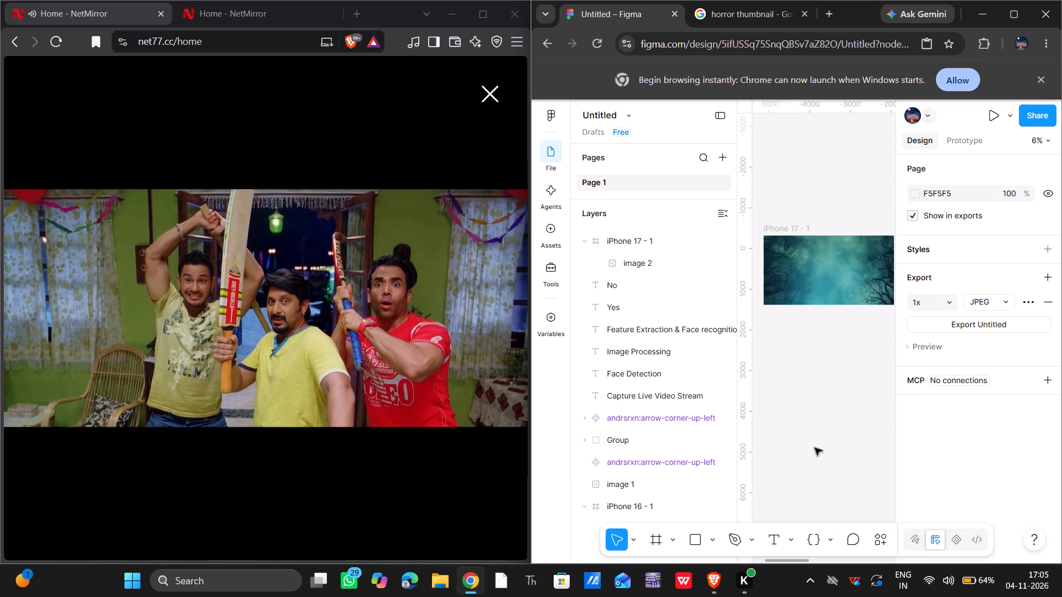
key(ctrl+v)
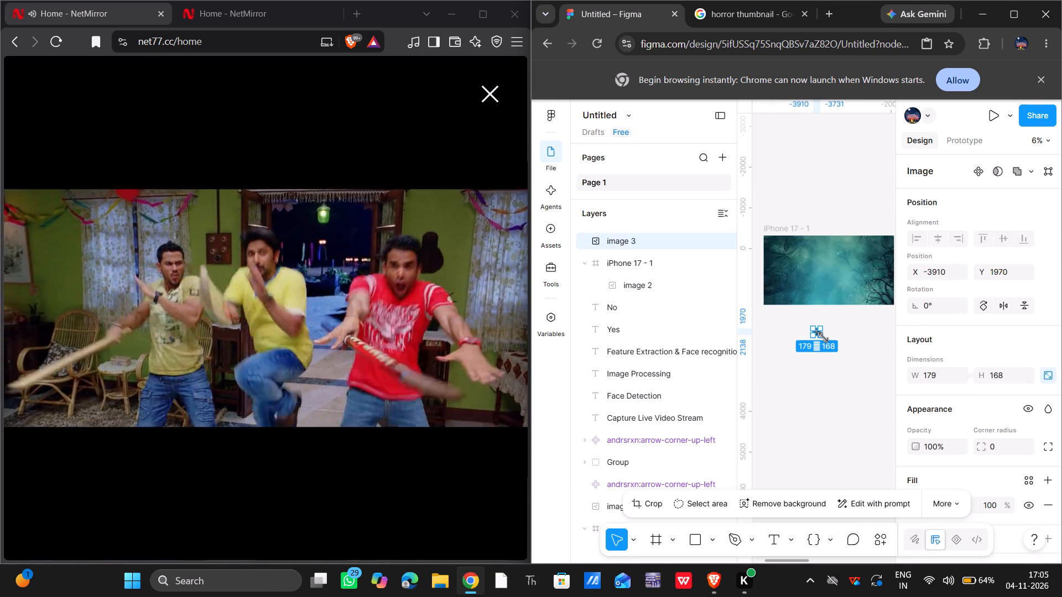
drag(823, 338, 874, 378)
click(874, 378)
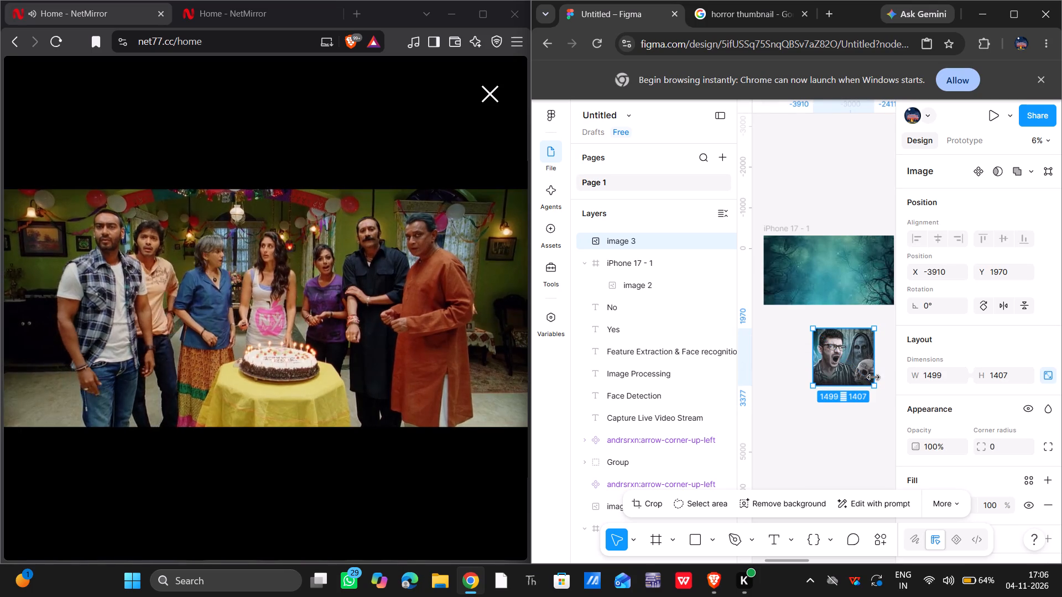
Move the horror image into the forest frame and snap it to the frame's top-right corner at X 1701, Y 0.
drag(845, 362, 857, 272)
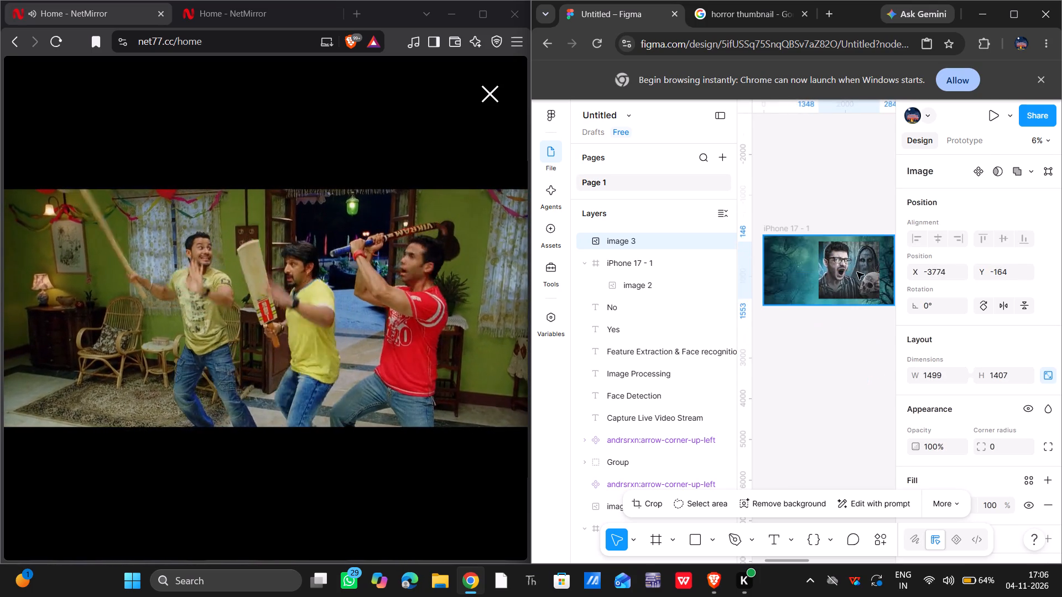
drag(857, 272, 853, 277)
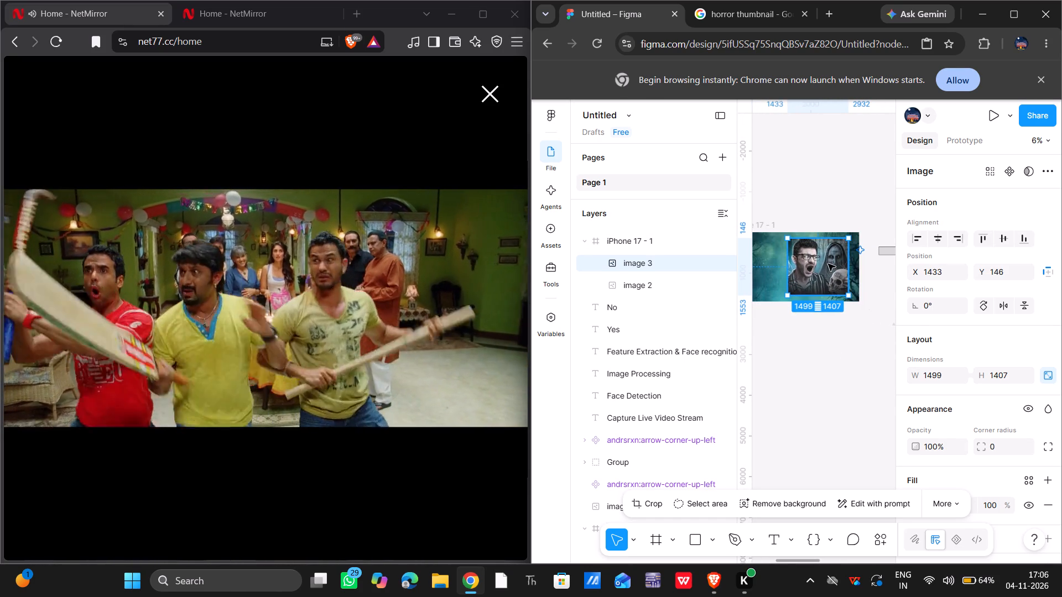
drag(828, 264, 839, 258)
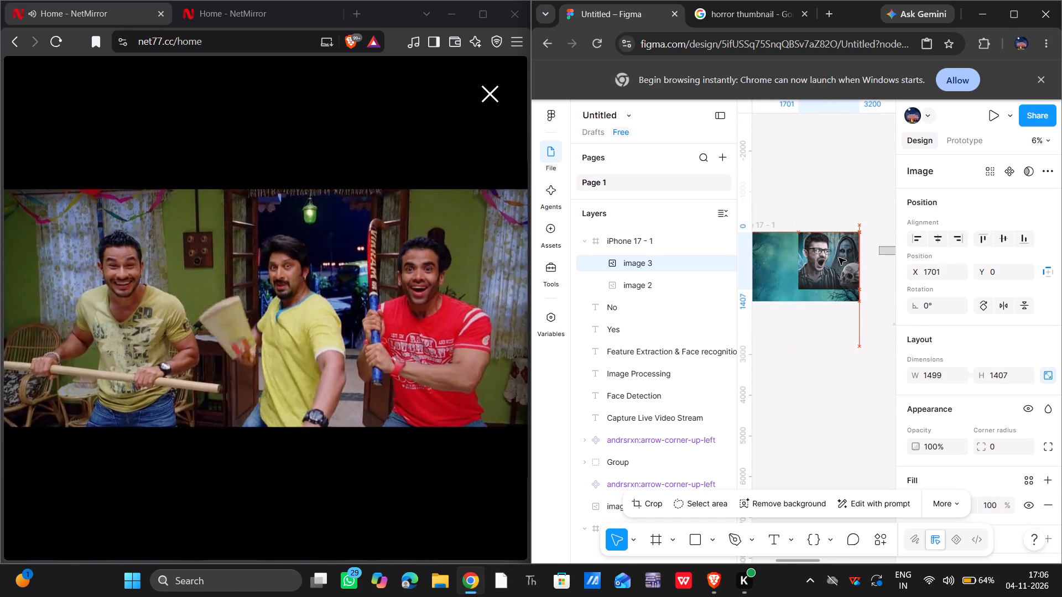
drag(839, 258, 839, 258)
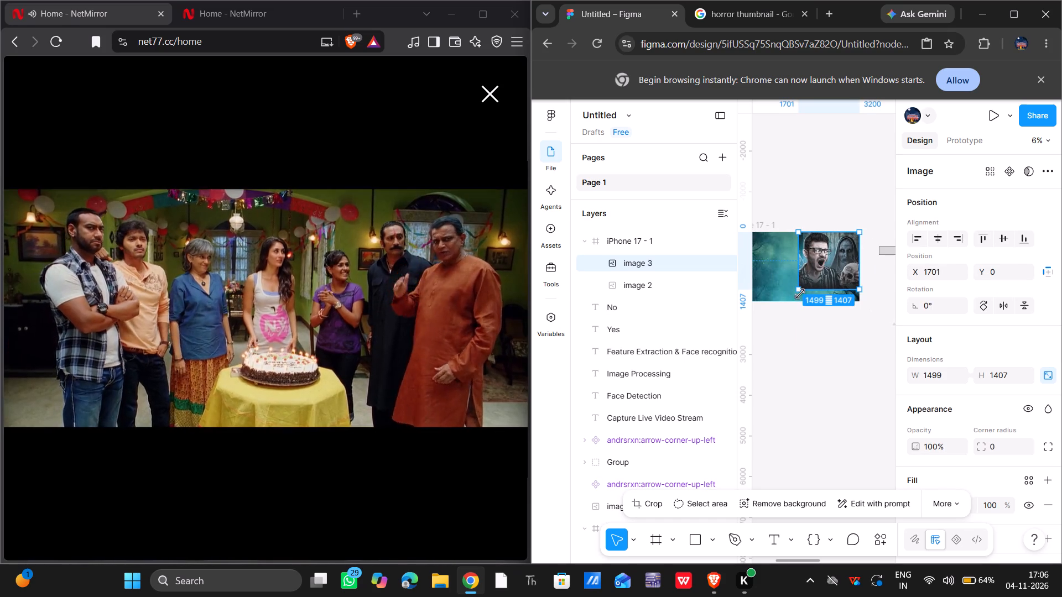
Scale the horror image to 1811 × 1700 so it fills the frame's height, keeping its top-right corner in place.
click(816, 405)
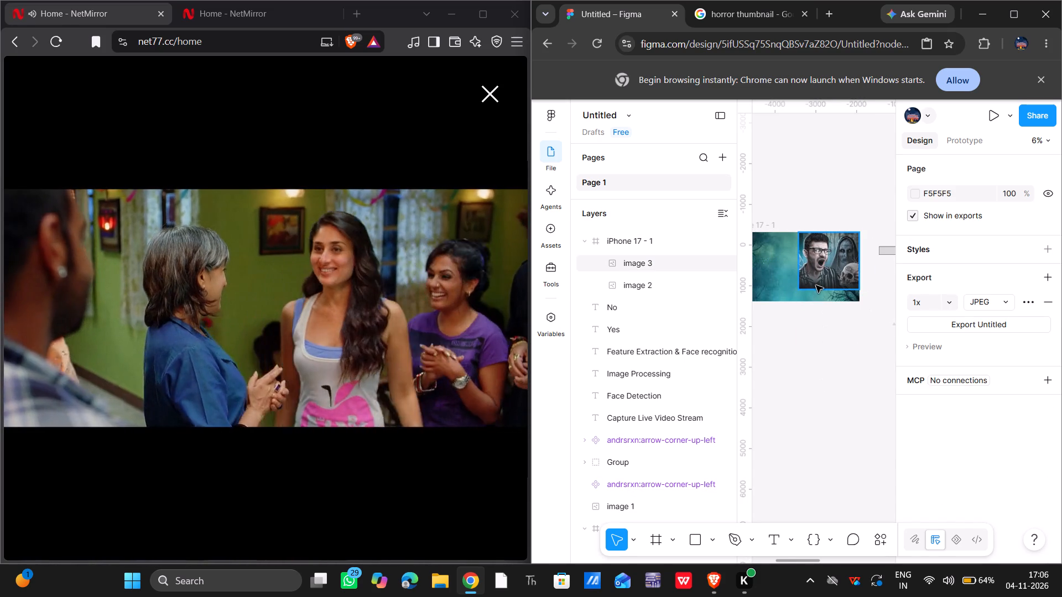
click(816, 285)
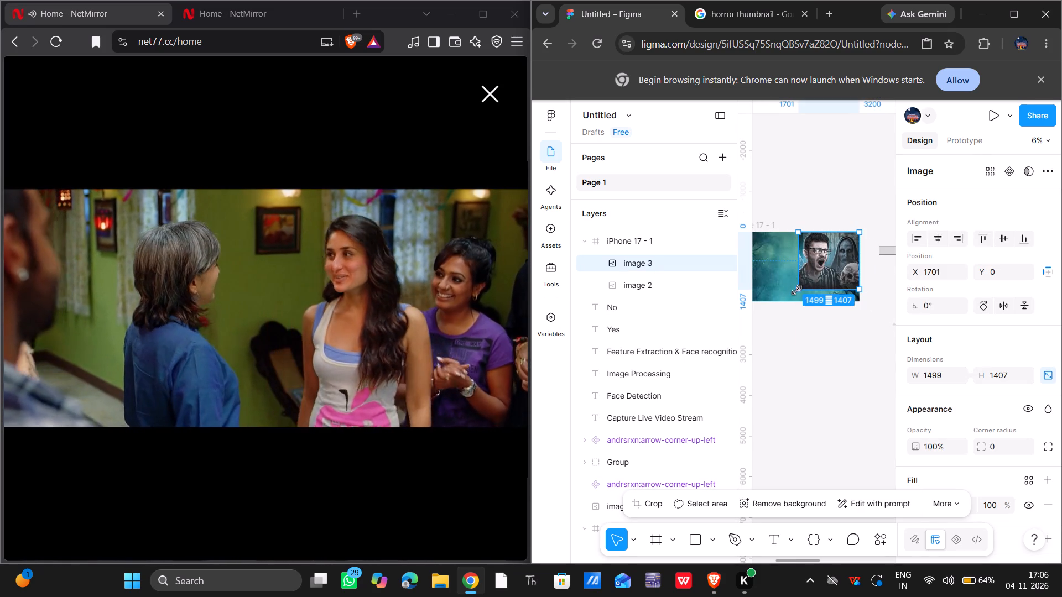
drag(796, 289, 800, 300)
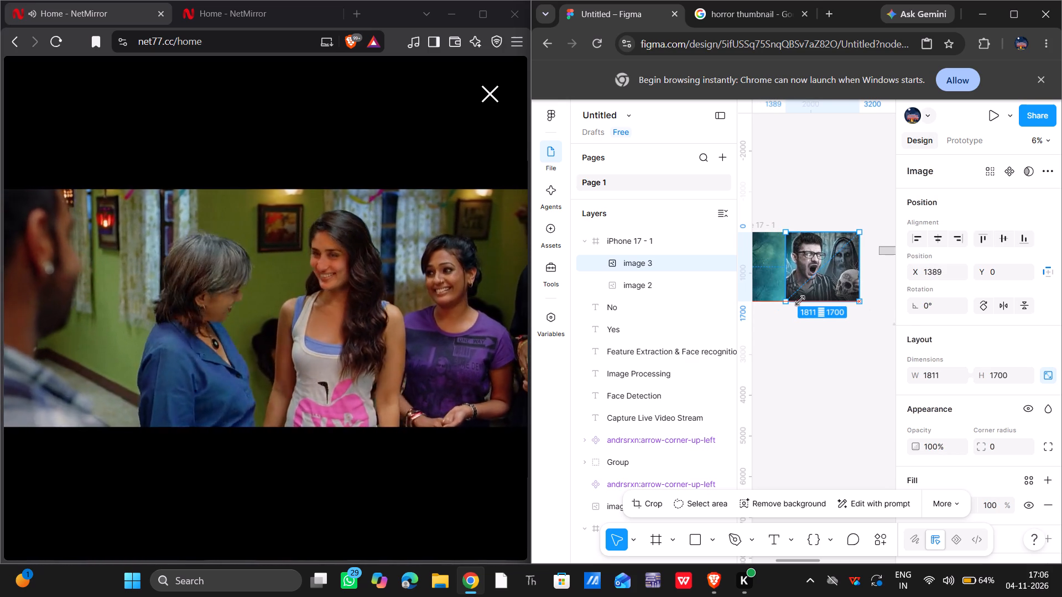
drag(800, 300, 800, 302)
click(842, 417)
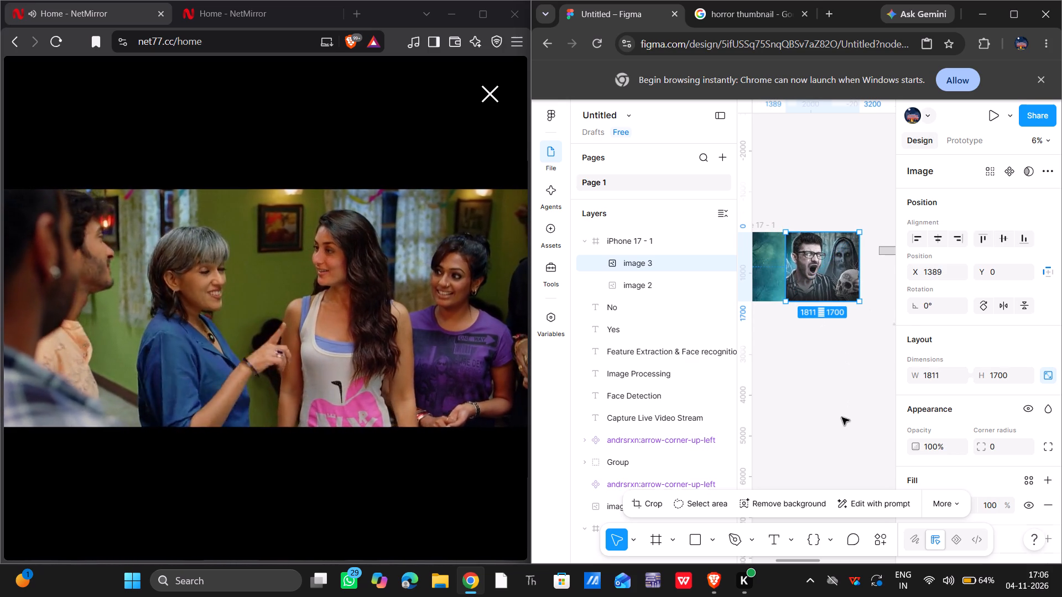
Add a text layer reading "WHAT HAPPENEND" in capitals on the empty canvas below the frame.
scroll(819, 392, right, 1)
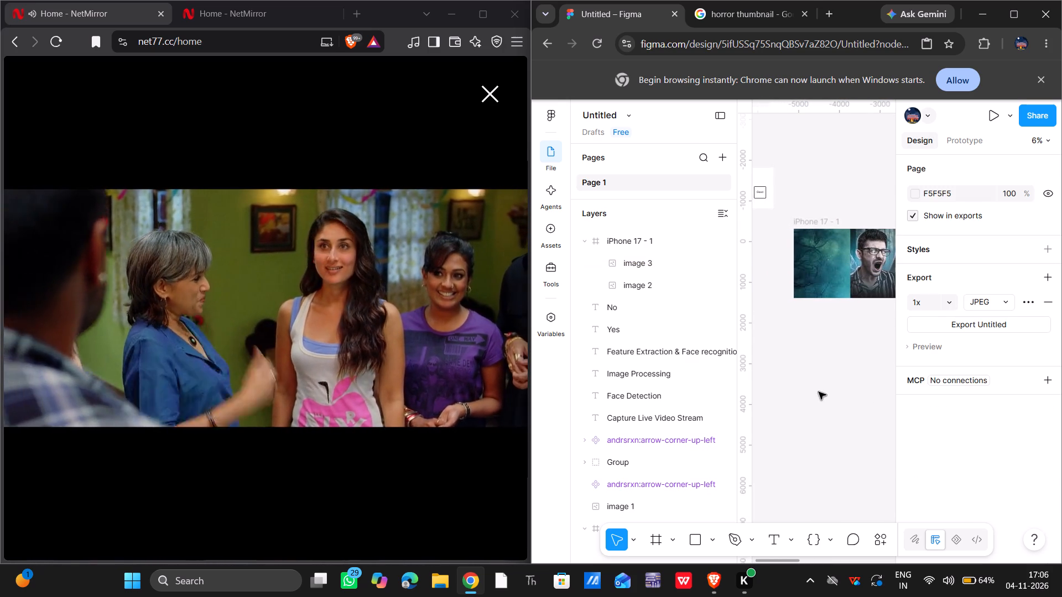
scroll(819, 392, right, 1)
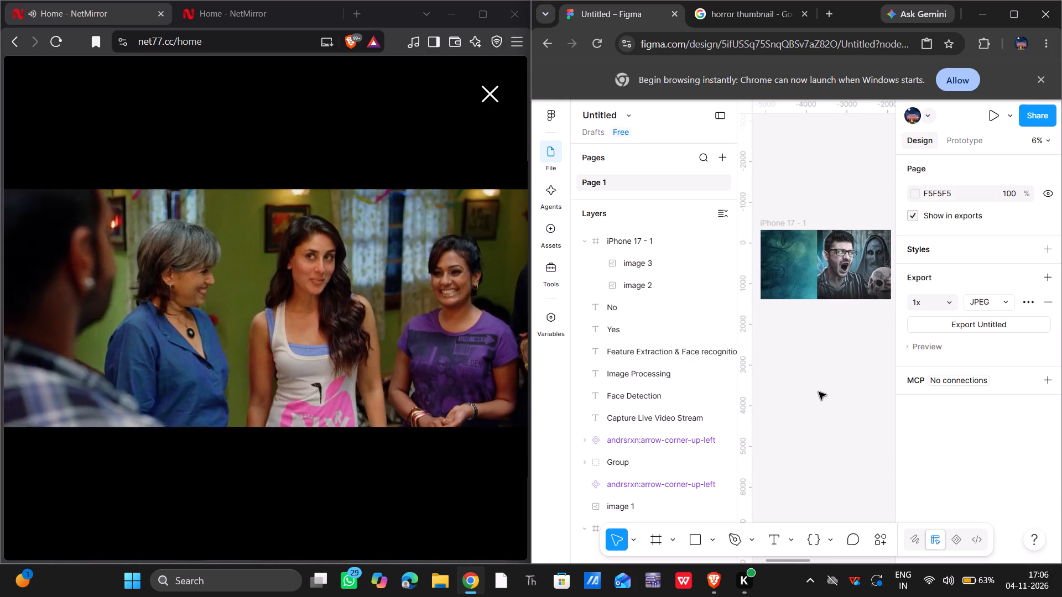
scroll(819, 392, right, 1)
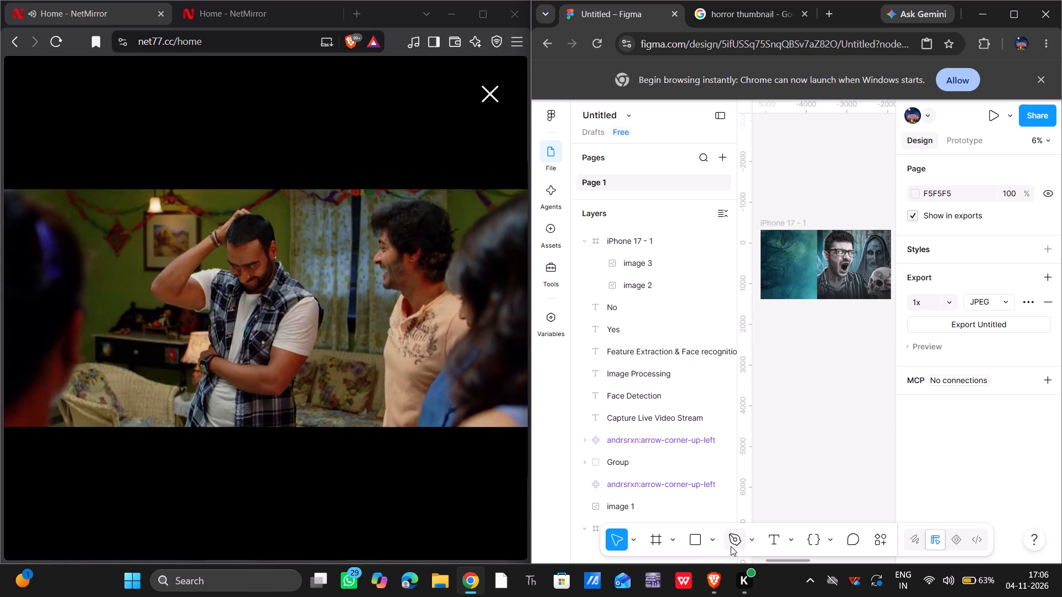
click(772, 543)
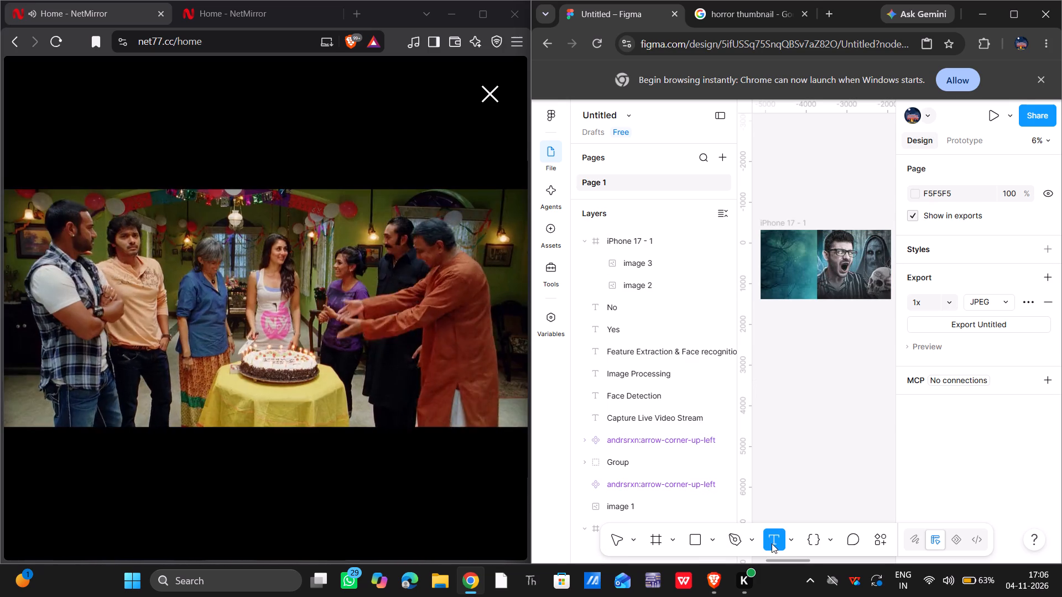
click(785, 412)
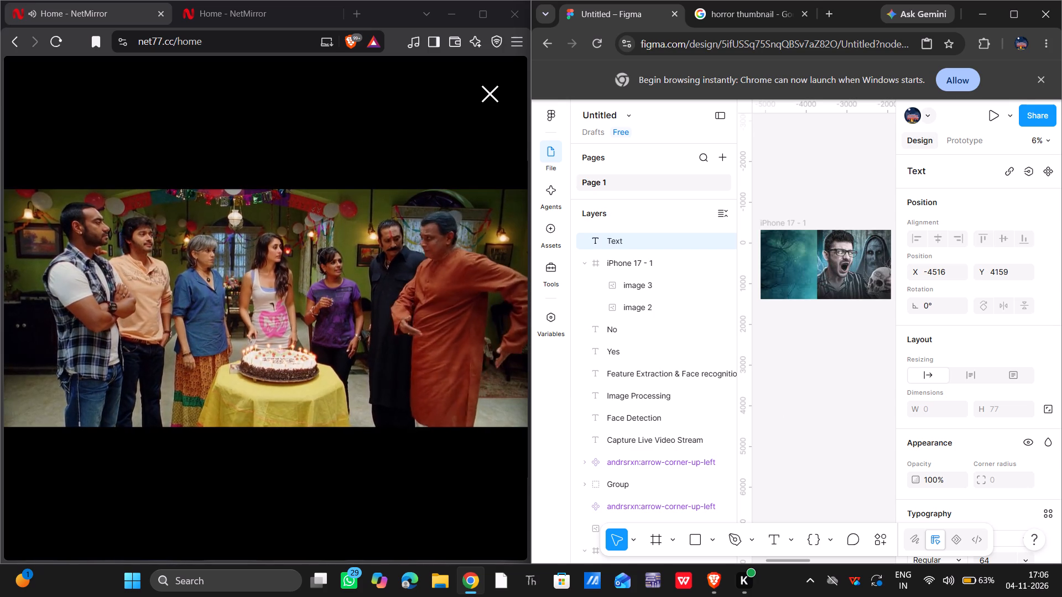
key(w)
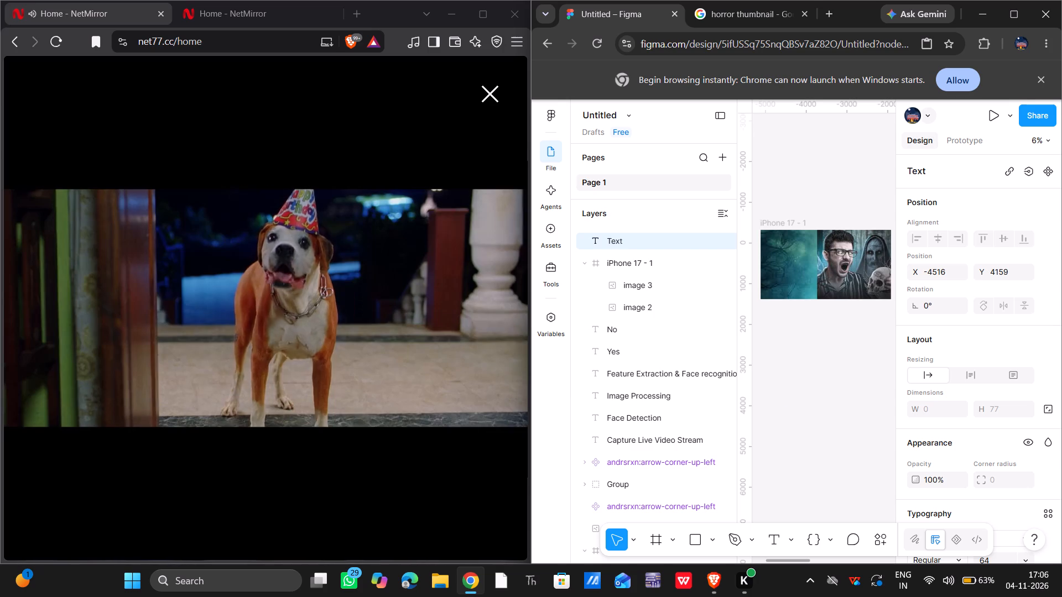
text(hat)
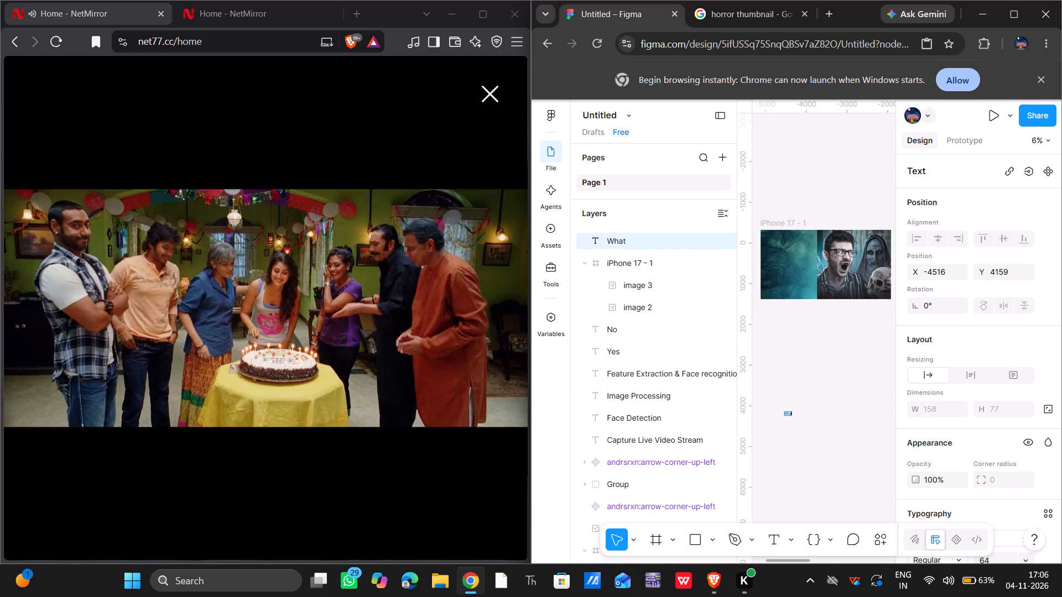
key(BackSpace)
key(BackSpace)
key(BackSpace)
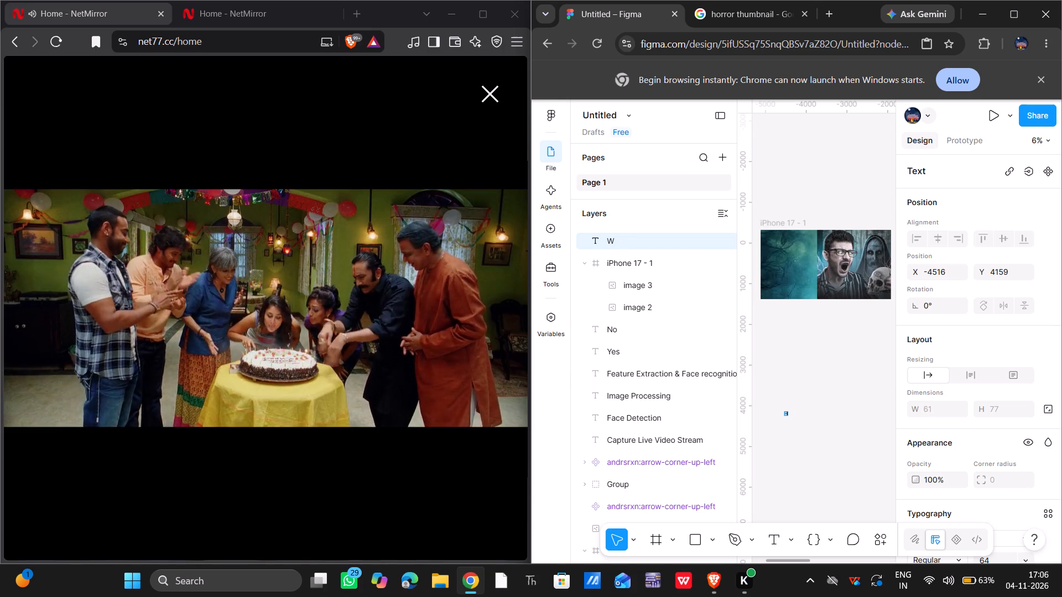
key(BackSpace)
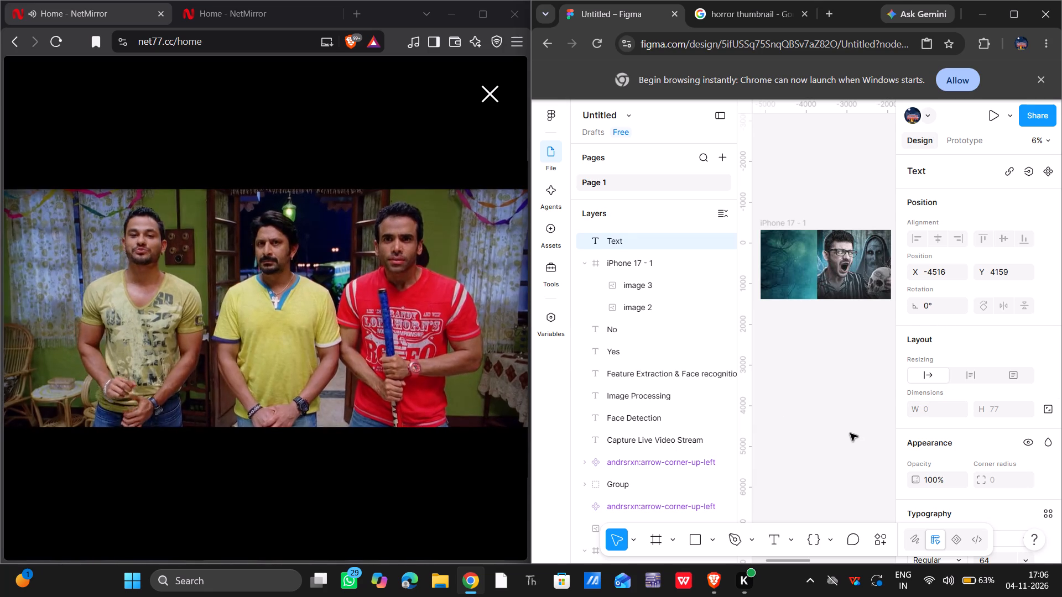
key(w)
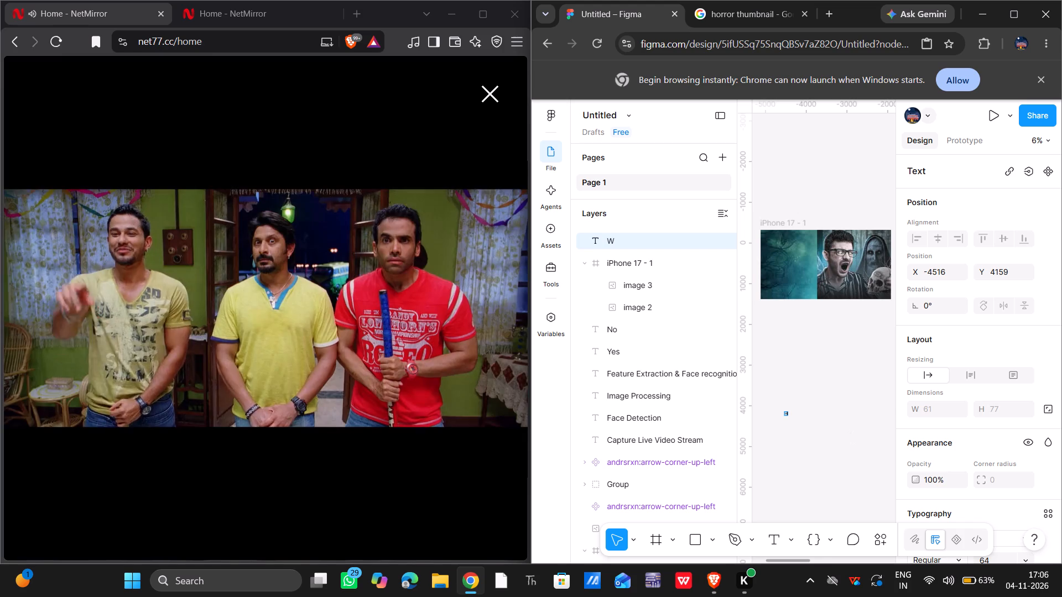
text(HAT HAPPENEND)
key(space)
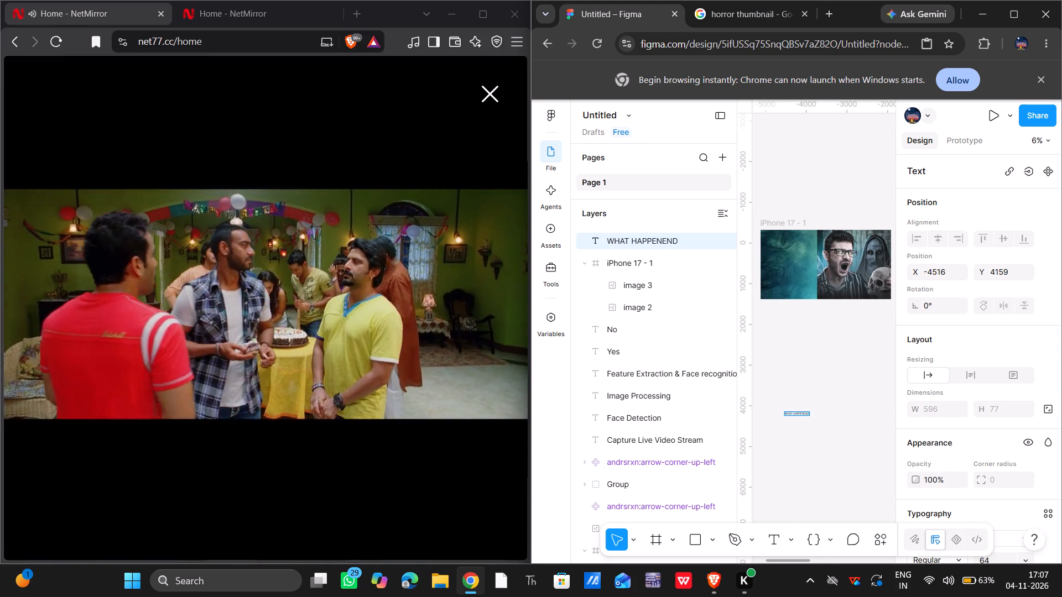
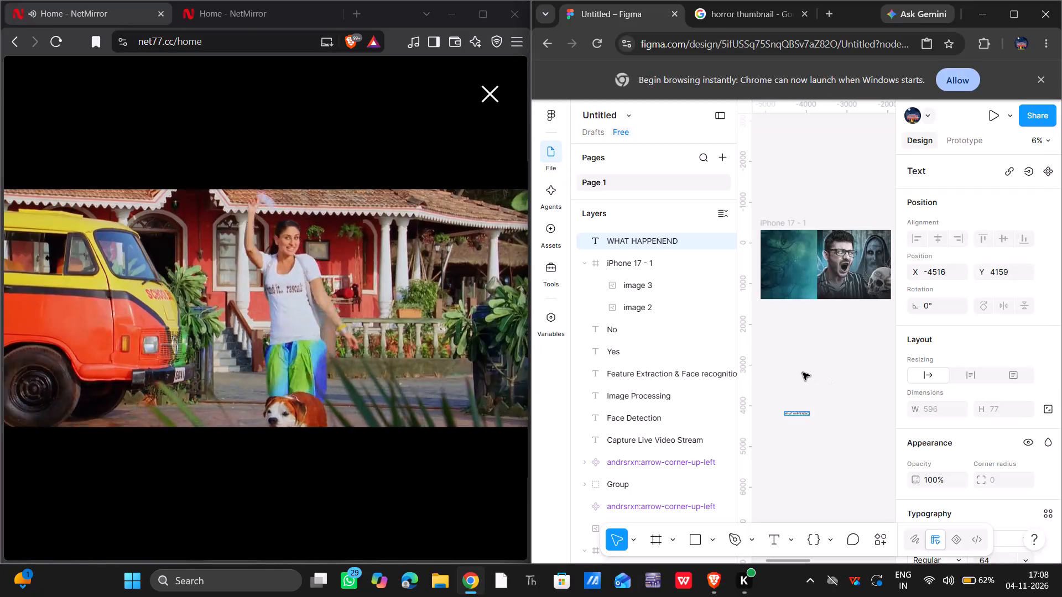
Switch to the Brave window and pause the movie that is playing.
scroll(803, 373, left, 1)
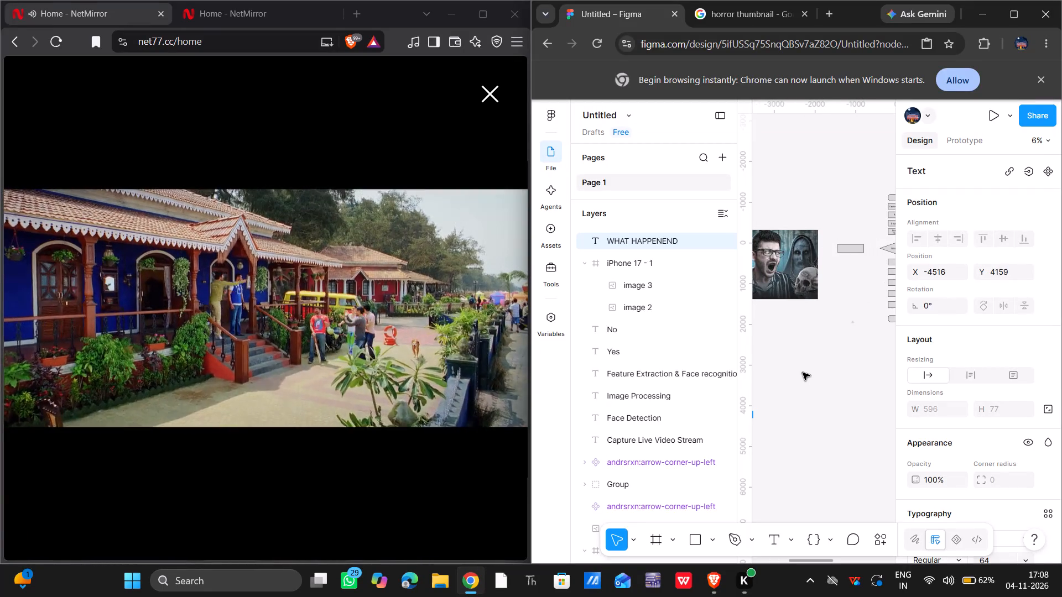
click(283, 240)
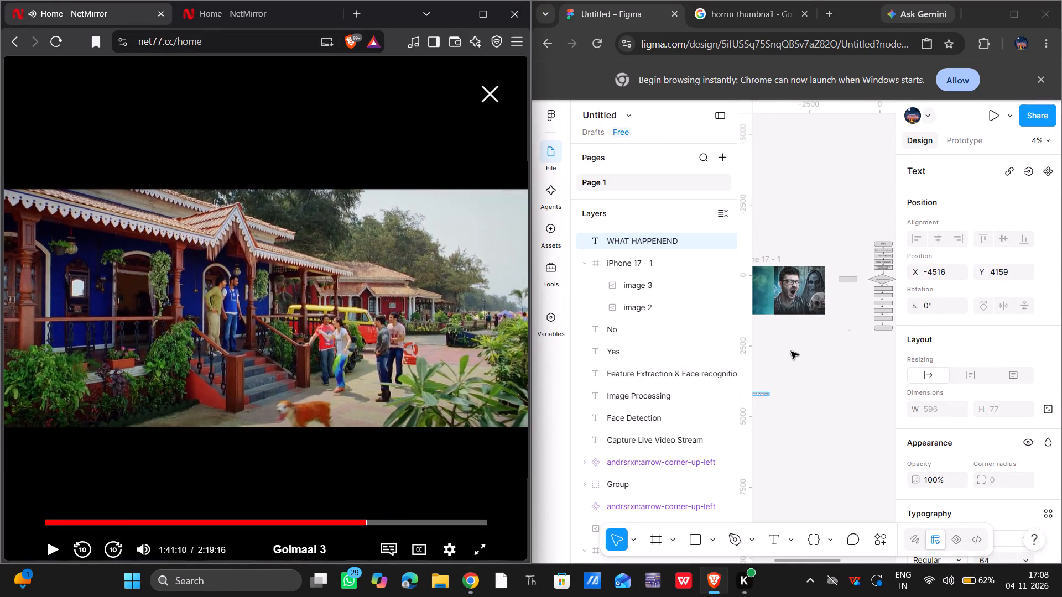
In the Figma file, add a text layer reading "WHAT HAPPENED THAT NIGHT ?" on the empty canvas just below the forest frame.
scroll(791, 352, right, 1)
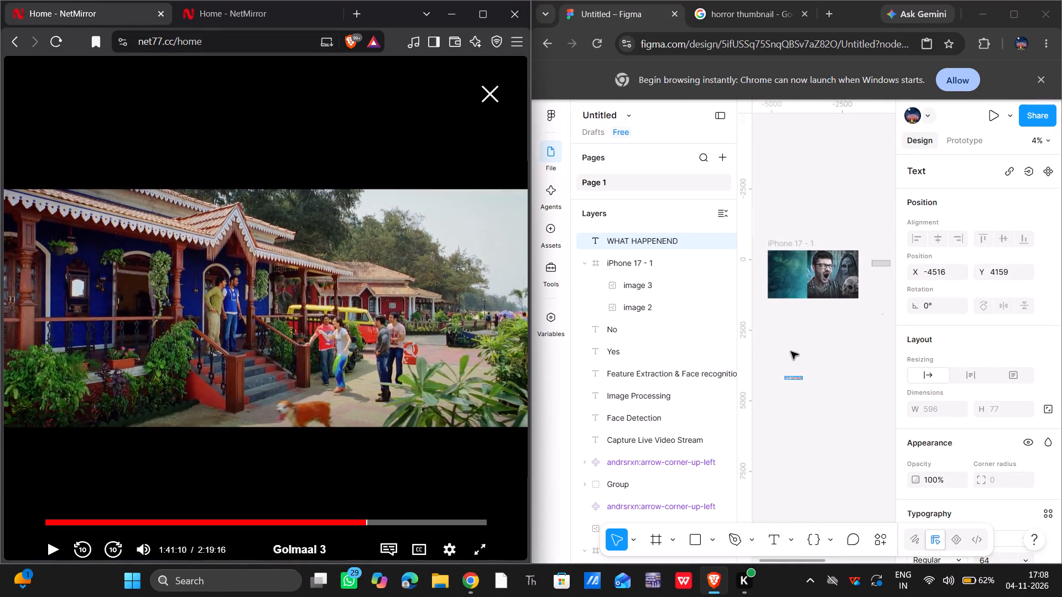
scroll(791, 352, up, 3)
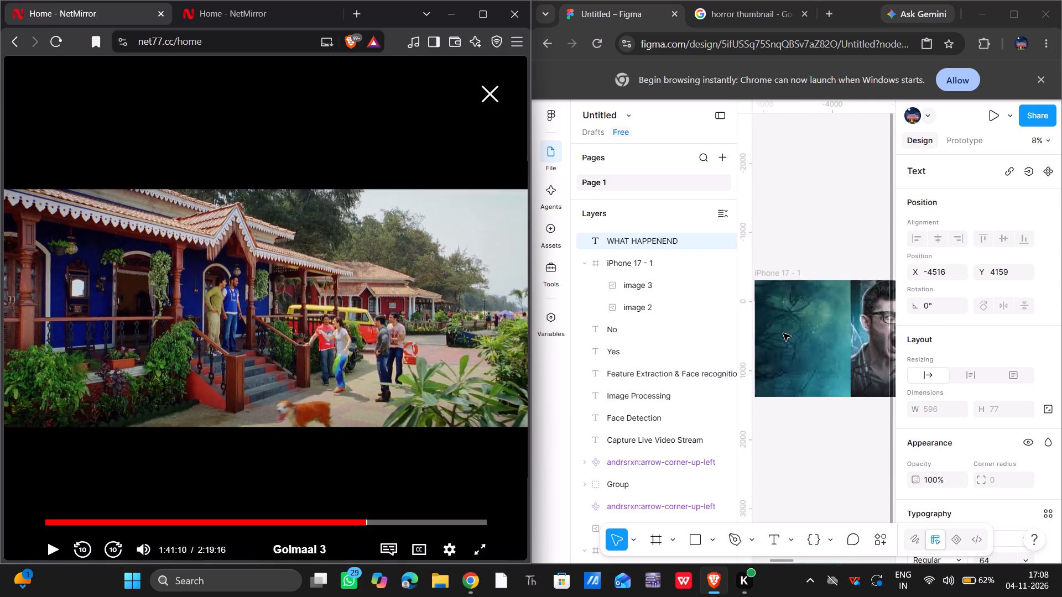
scroll(801, 331, right, 1)
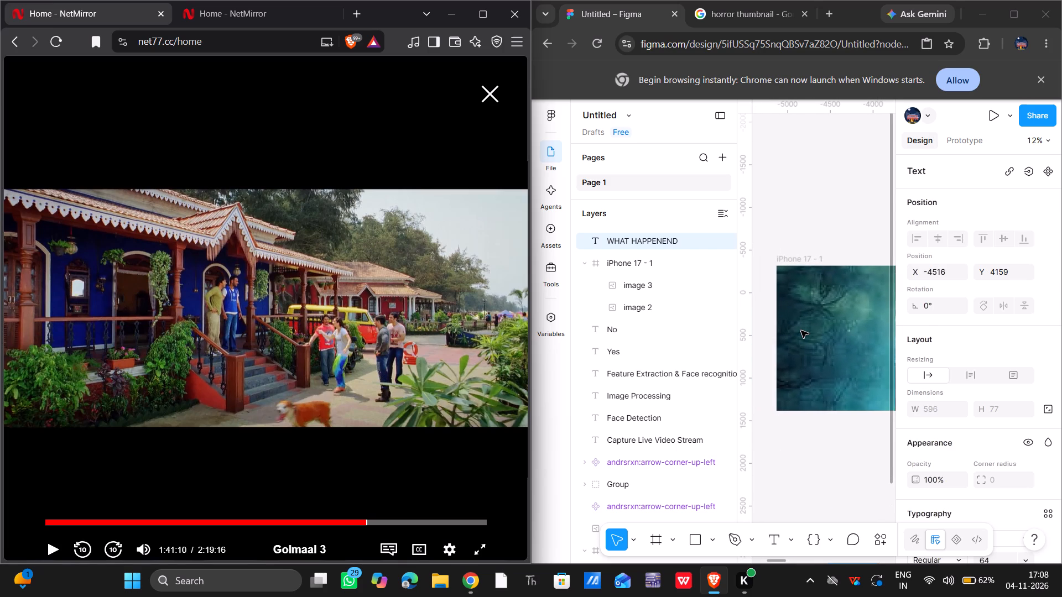
scroll(801, 331, right, 1)
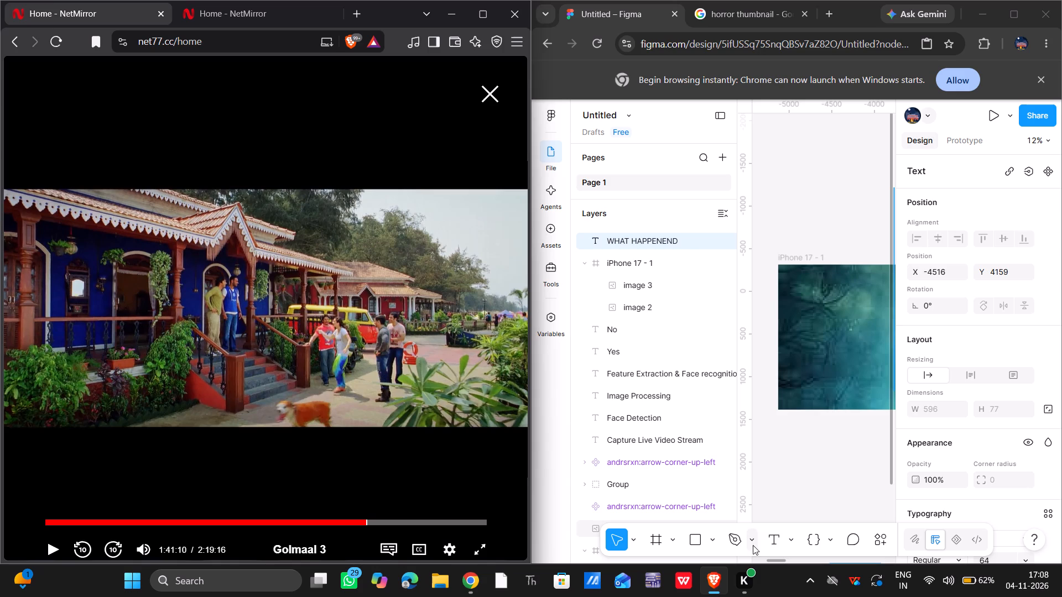
click(774, 541)
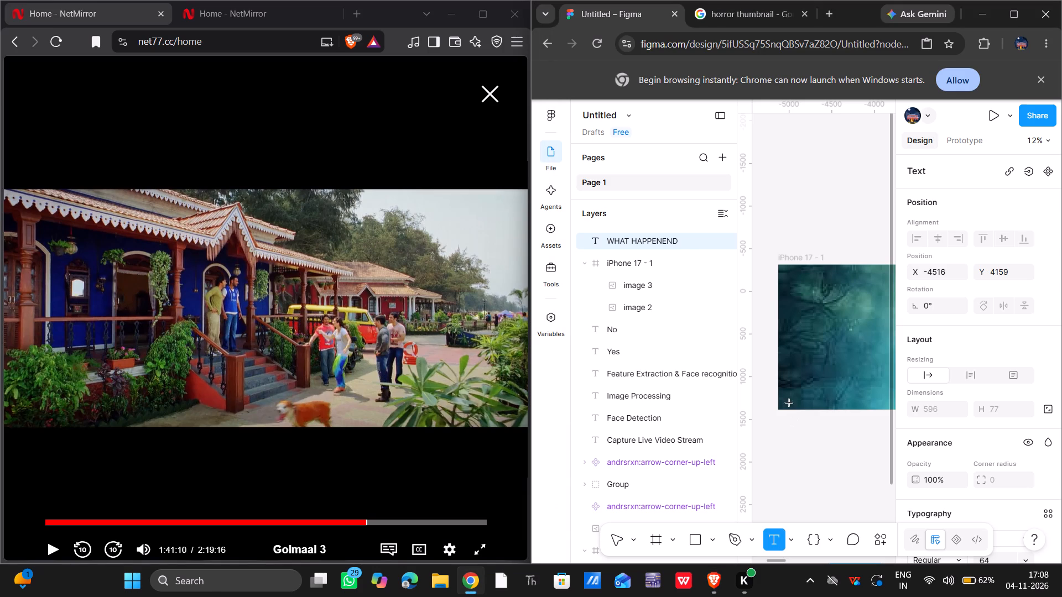
click(764, 488)
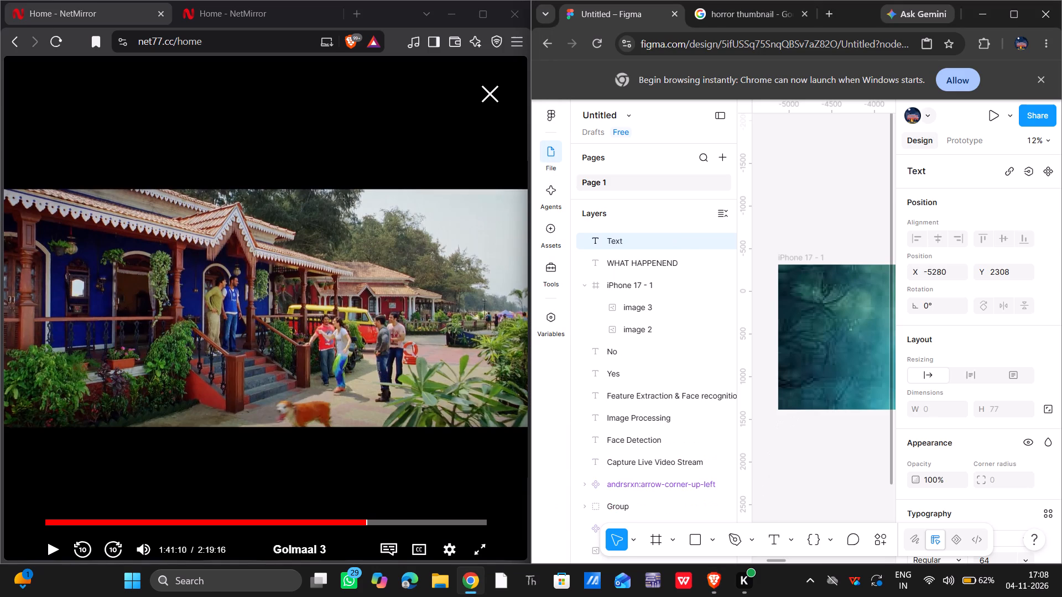
click(764, 488)
key(w)
text(HAT HAPPENED)
key(space)
text(THAT NIGHT)
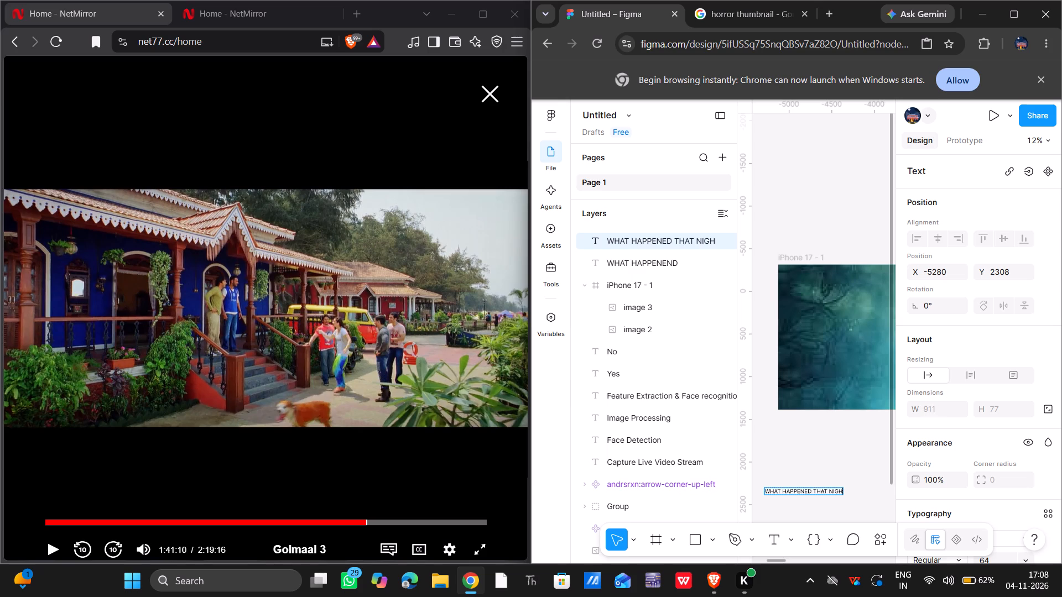
key(space)
key(shift+question)
Change the fill of the whole "WHAT HAPPENED THAT NIGHT ?" text to white, FFFFFF.
drag(766, 491, 856, 501)
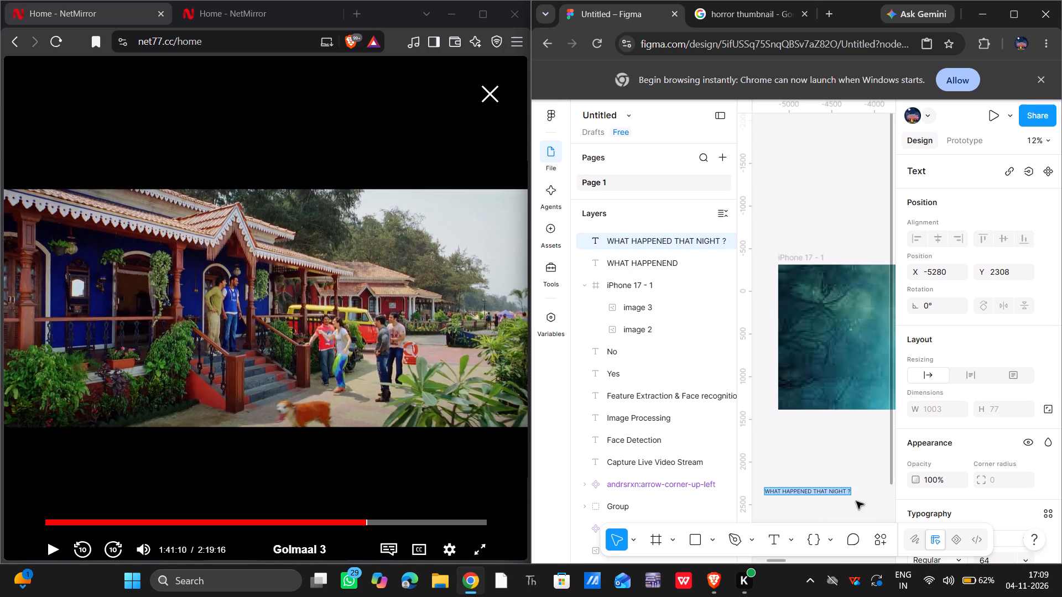
scroll(955, 489, down, 1)
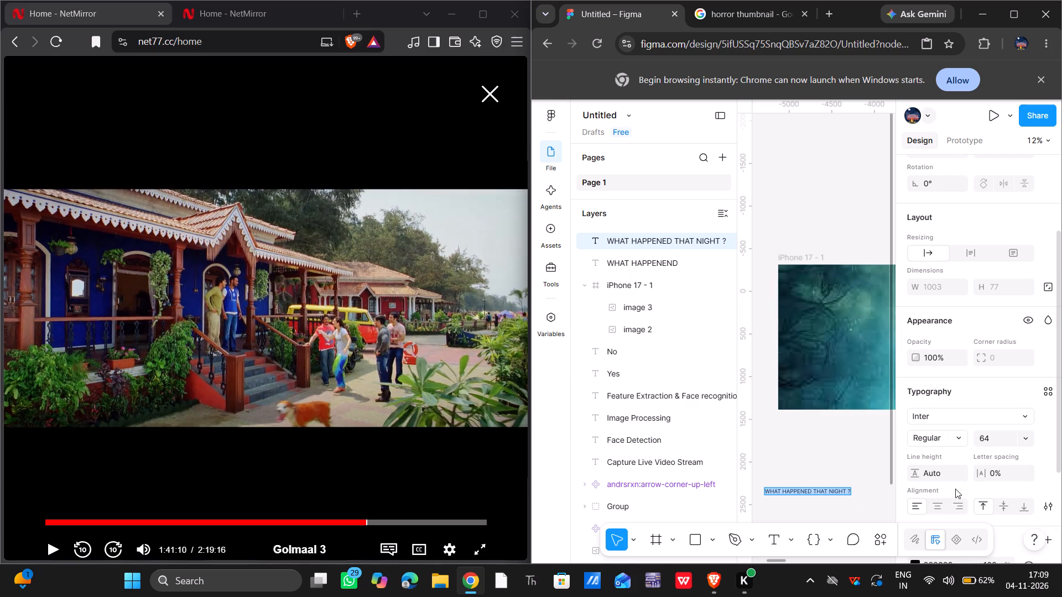
scroll(955, 489, down, 2)
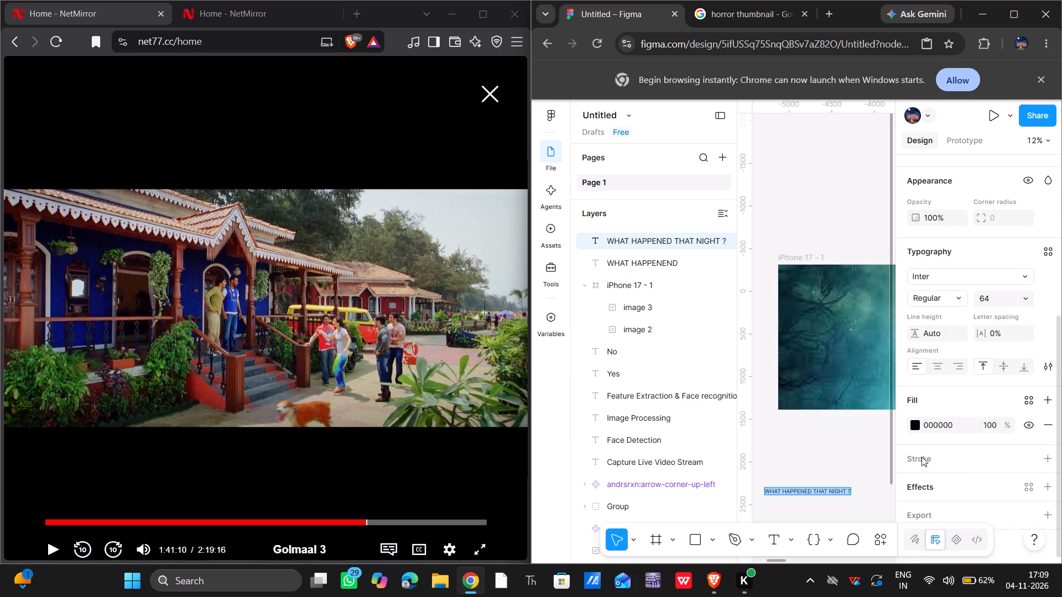
click(916, 426)
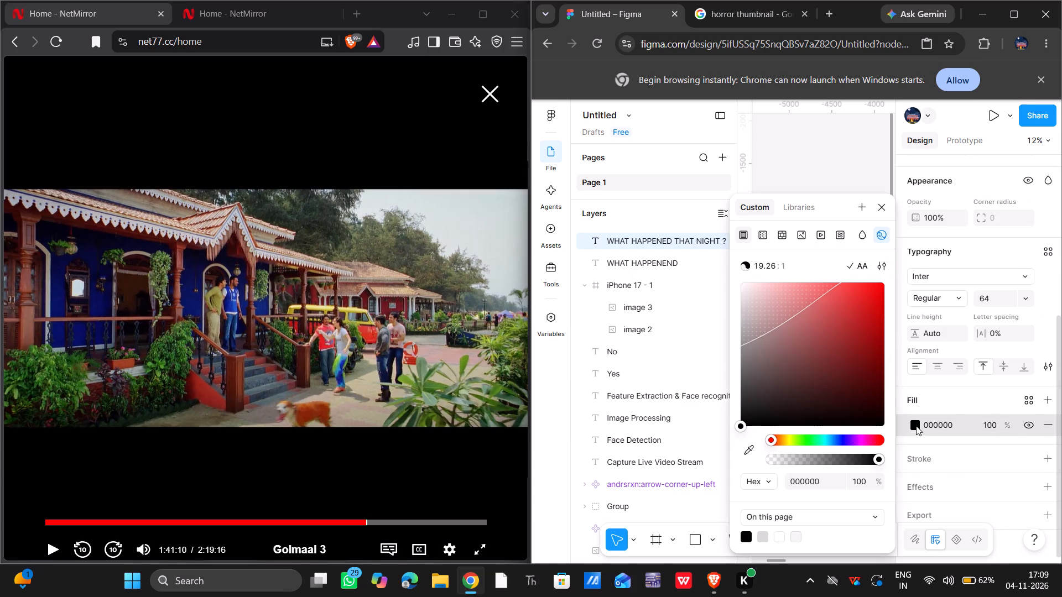
click(778, 537)
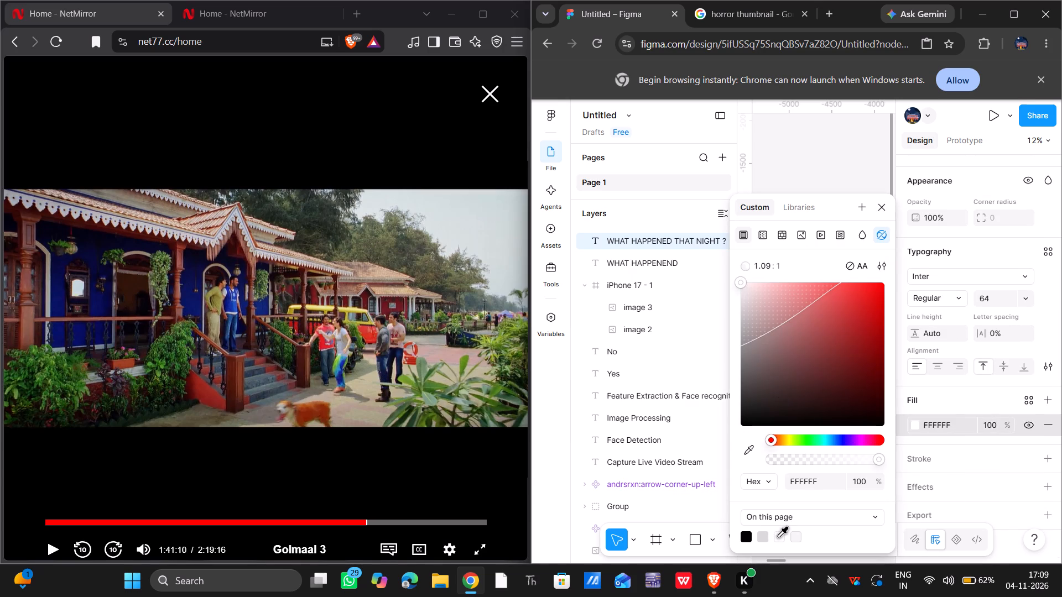
click(780, 159)
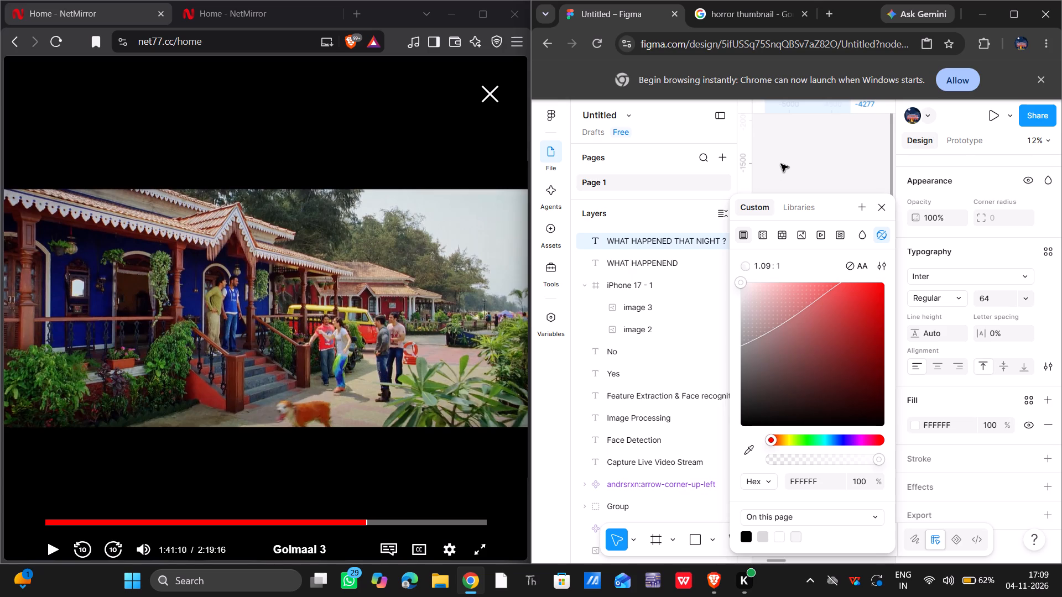
click(781, 164)
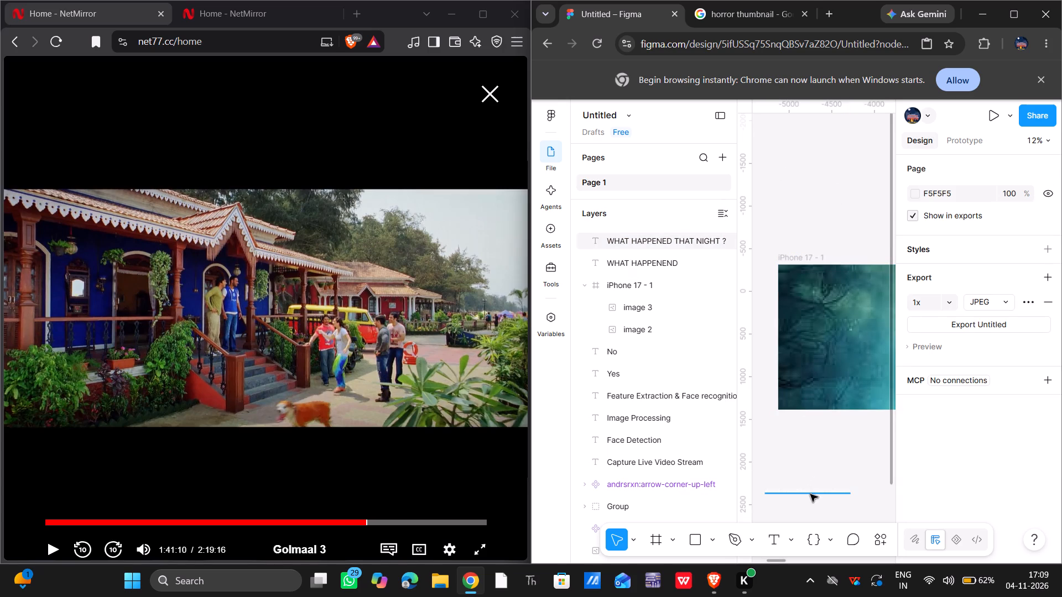
Move the white title text into the forest frame and place it near the frame's top-left corner, at about X 134, Y 210.
click(810, 494)
drag(810, 494, 842, 348)
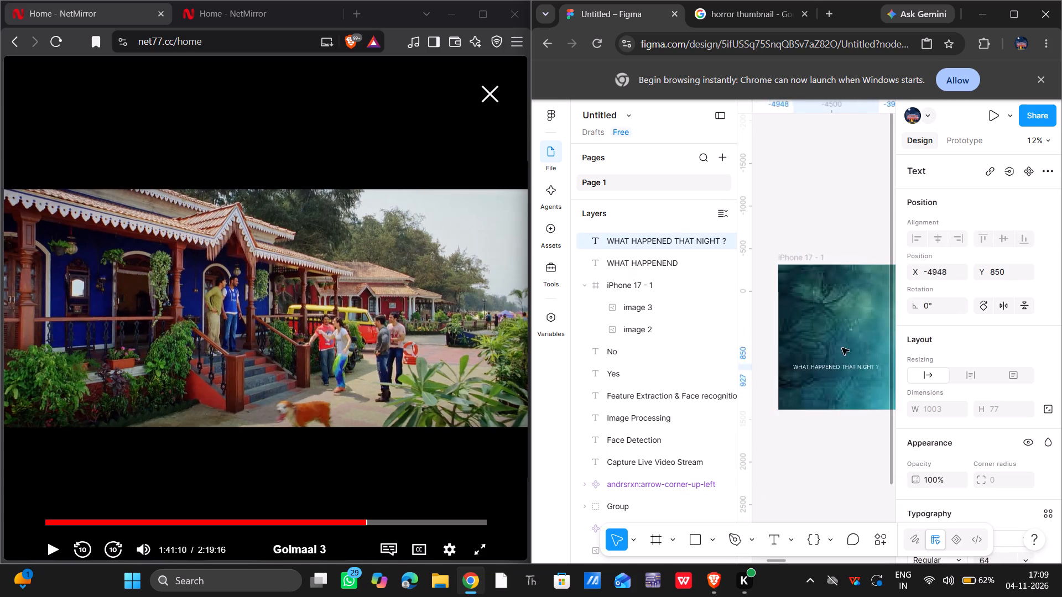
drag(842, 348, 842, 346)
click(841, 470)
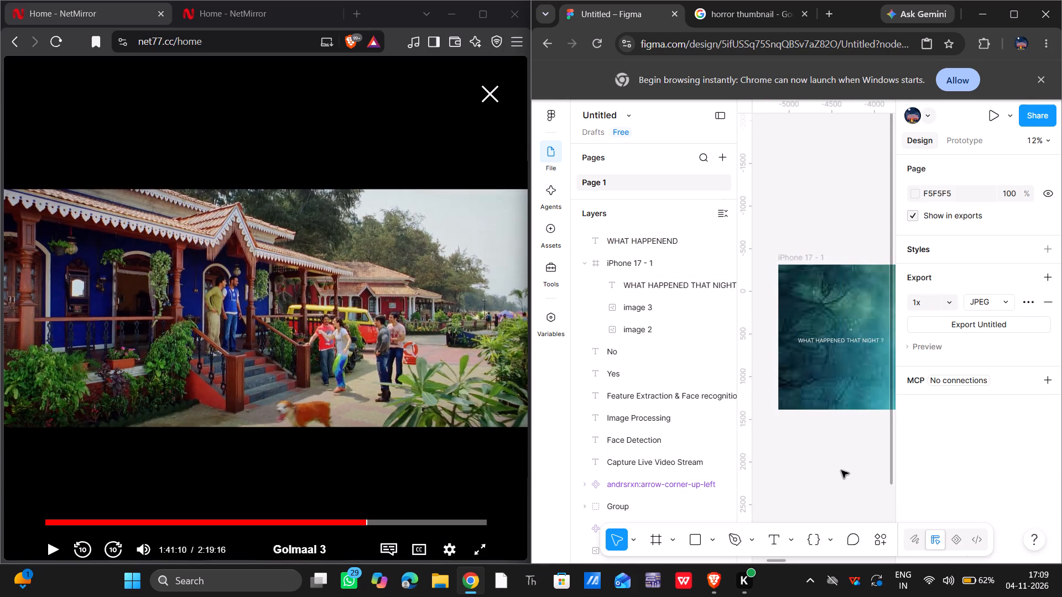
click(841, 339)
drag(841, 339, 826, 285)
drag(826, 285, 832, 285)
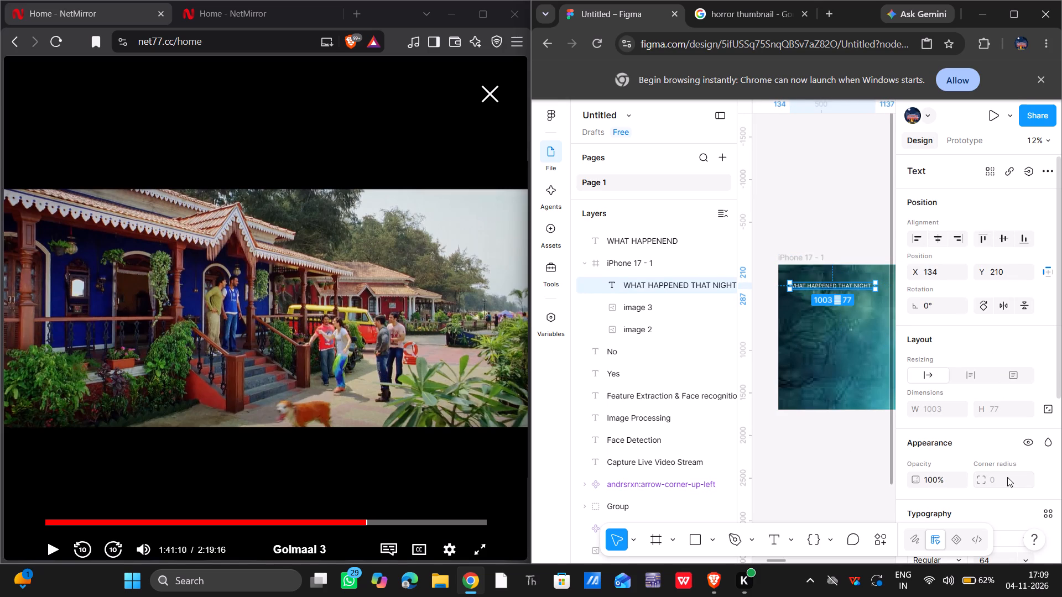
Set the title text's font size to 96.
scroll(1007, 474, down, 2)
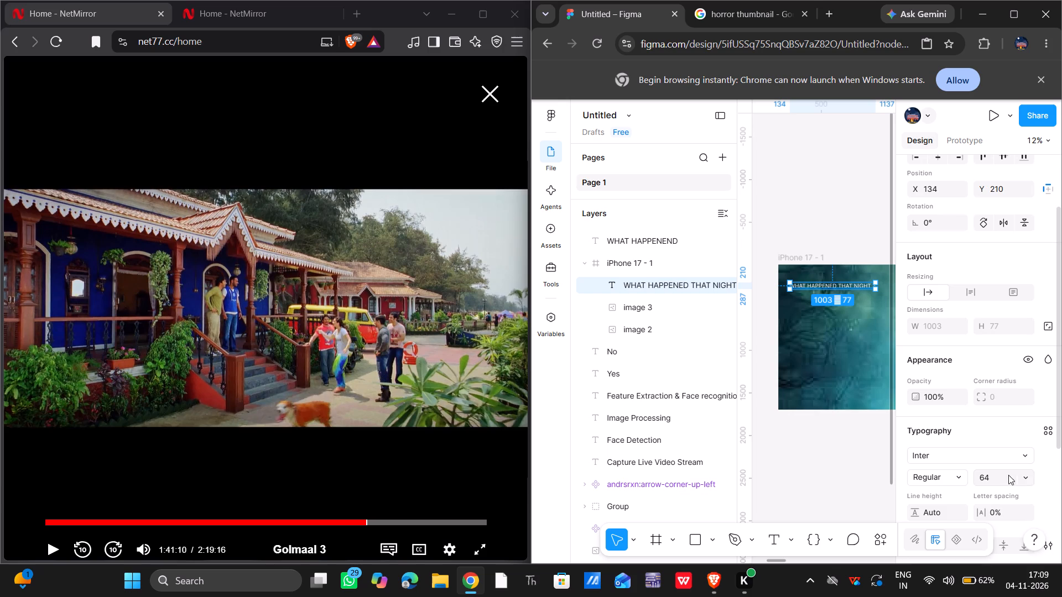
click(1025, 472)
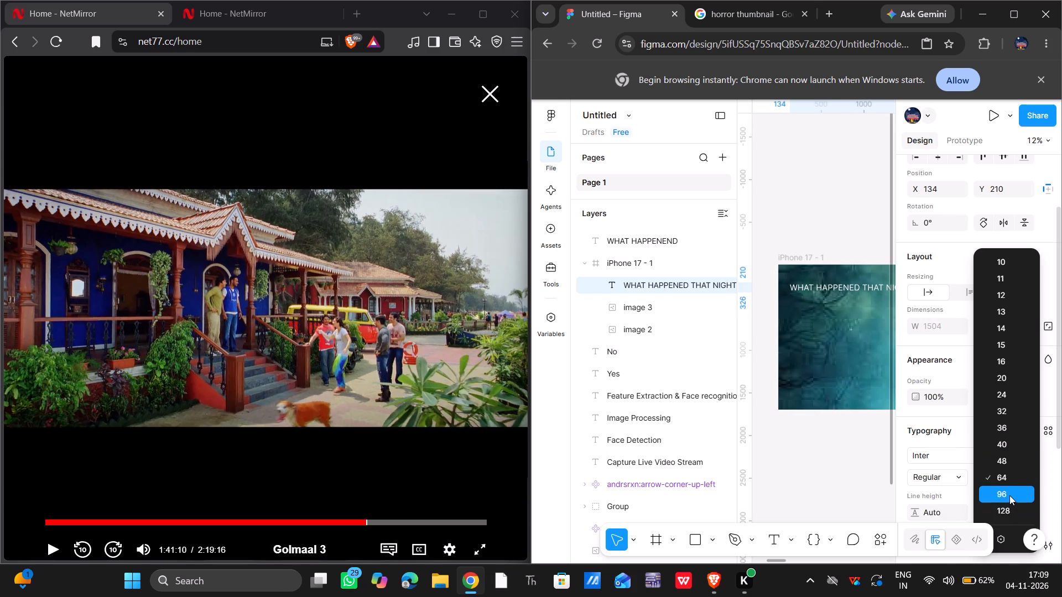
click(1009, 495)
click(848, 481)
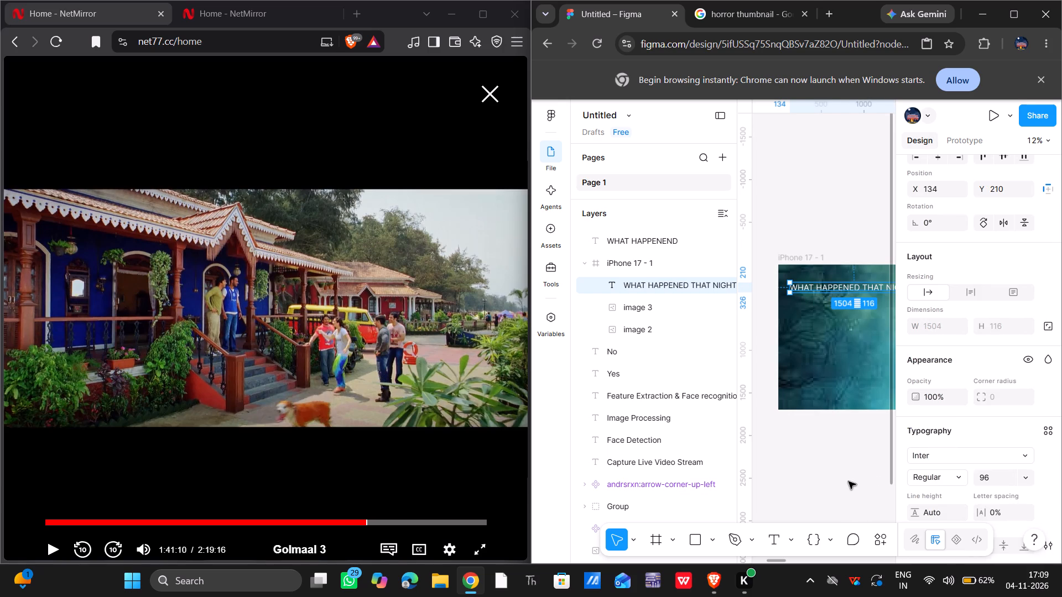
Narrow the title's text box from its right edge so it wraps onto two lines over the forest background, clear of the man's face.
scroll(848, 481, left, 1)
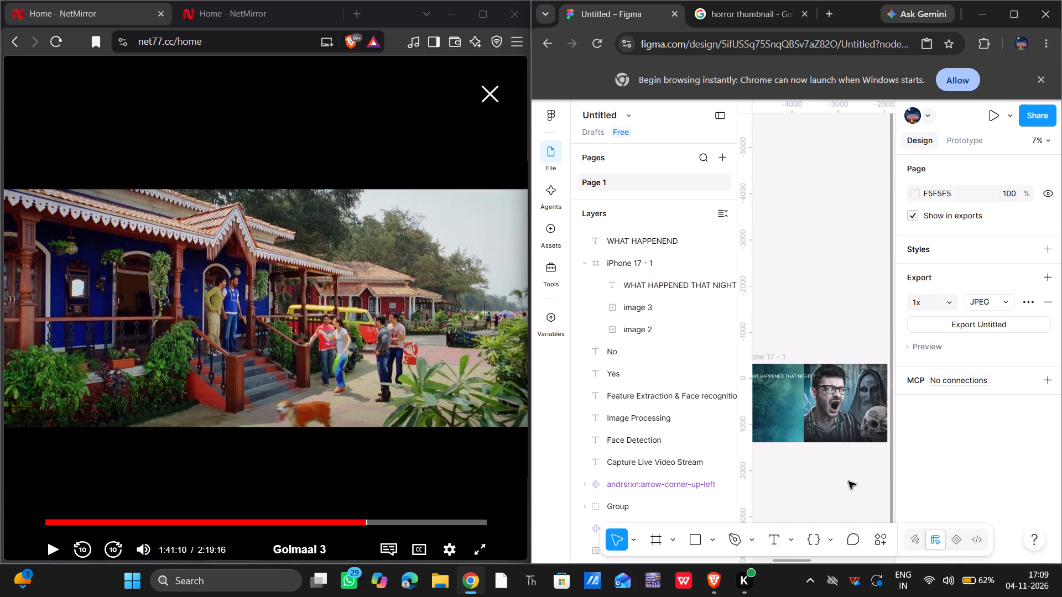
scroll(863, 464, down, 1)
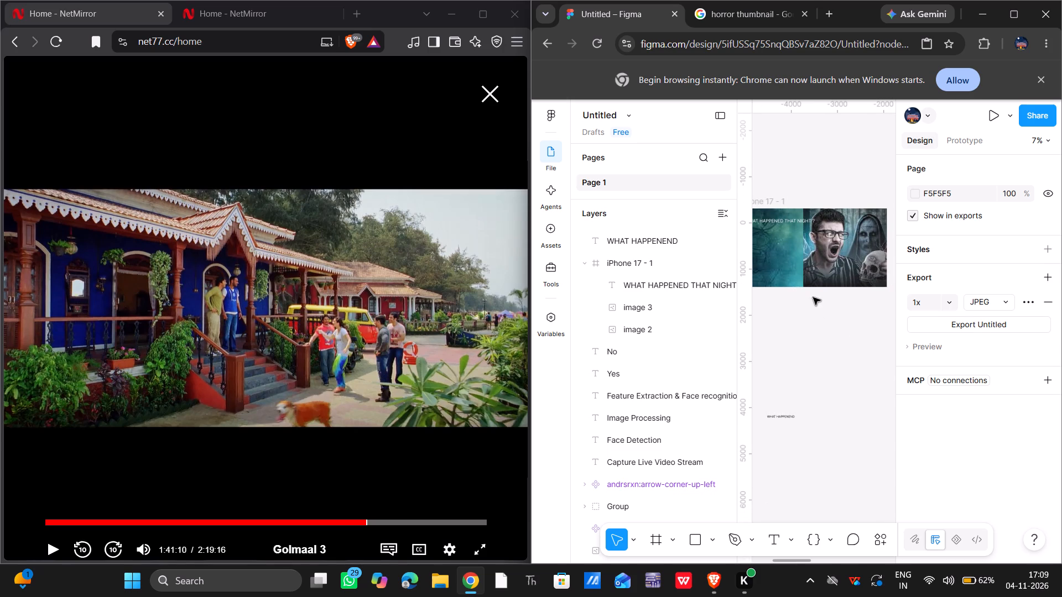
click(796, 222)
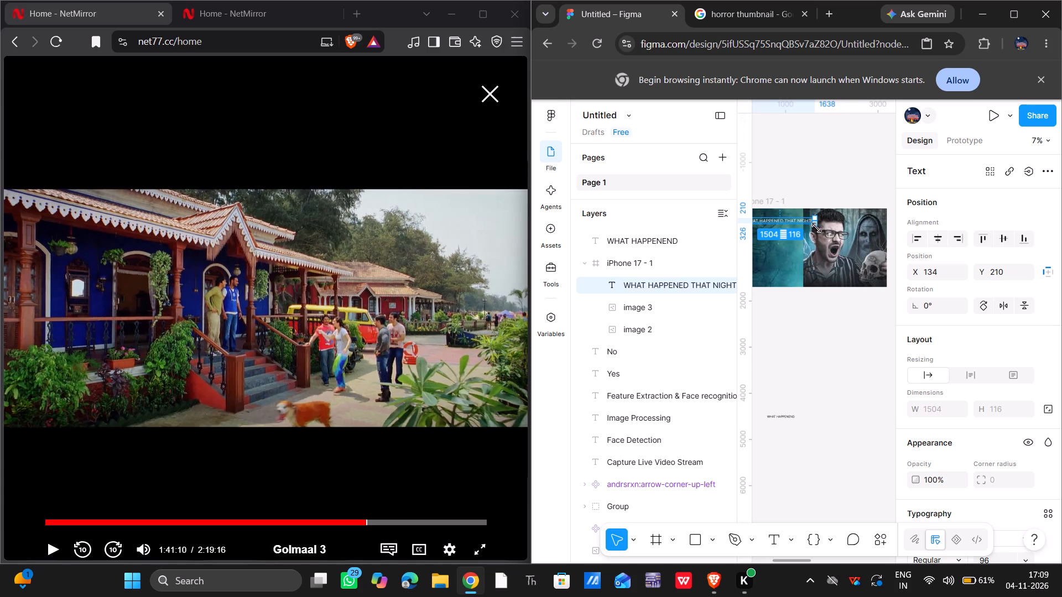
drag(817, 226, 787, 232)
click(787, 232)
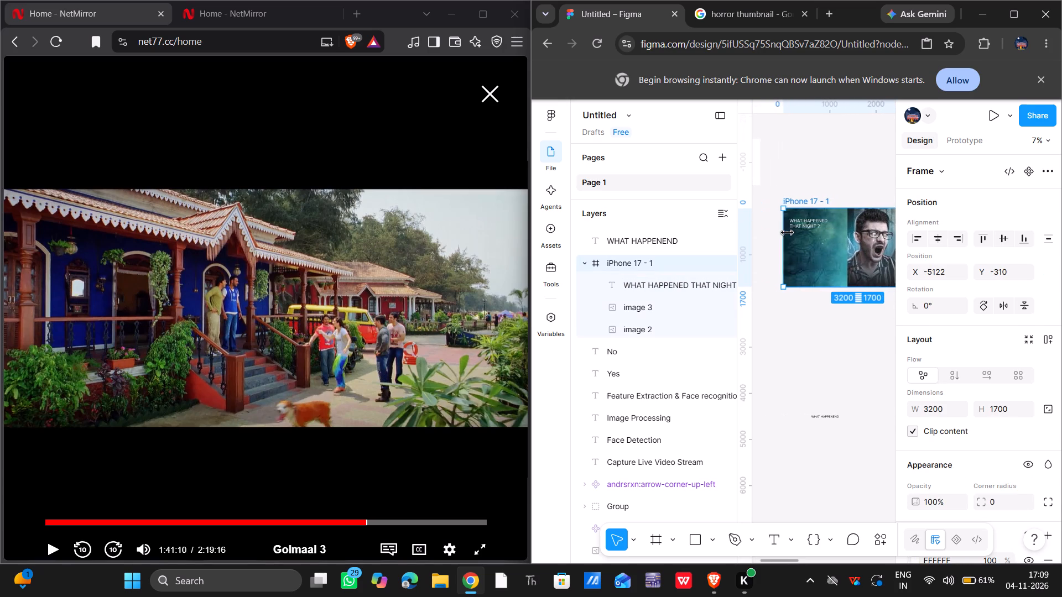
click(801, 353)
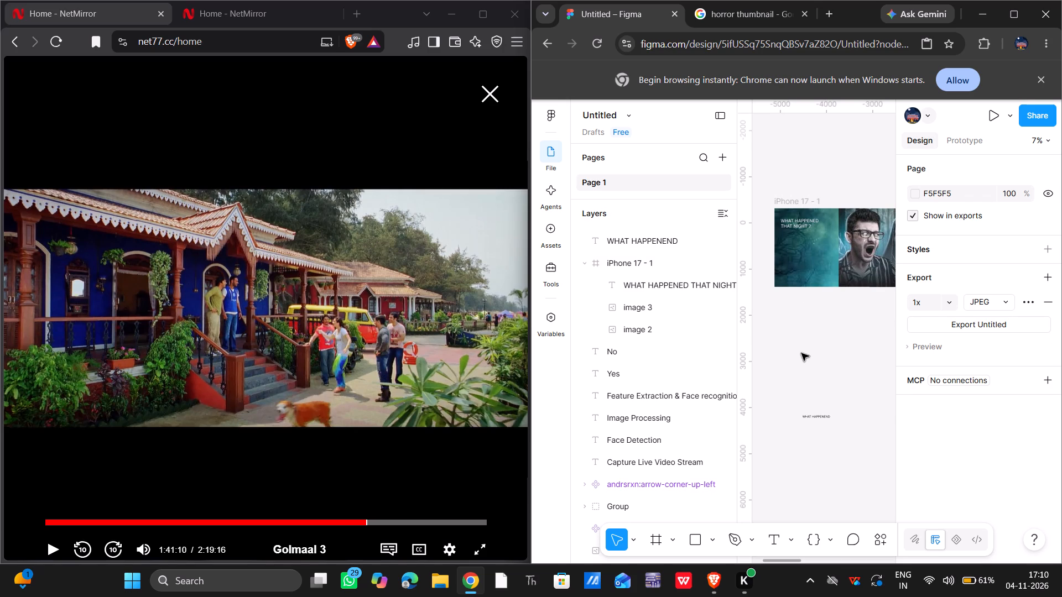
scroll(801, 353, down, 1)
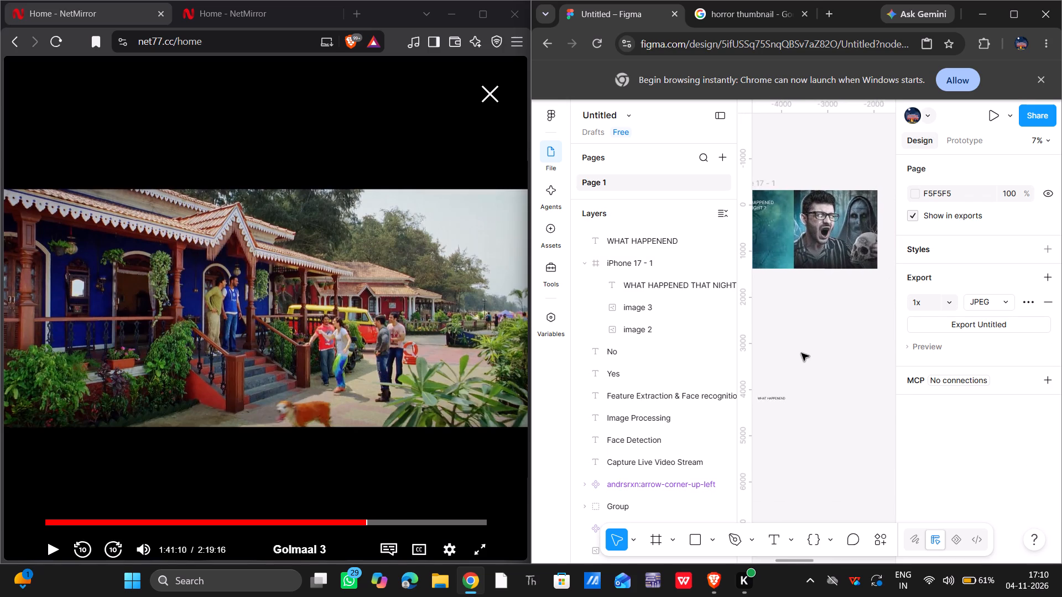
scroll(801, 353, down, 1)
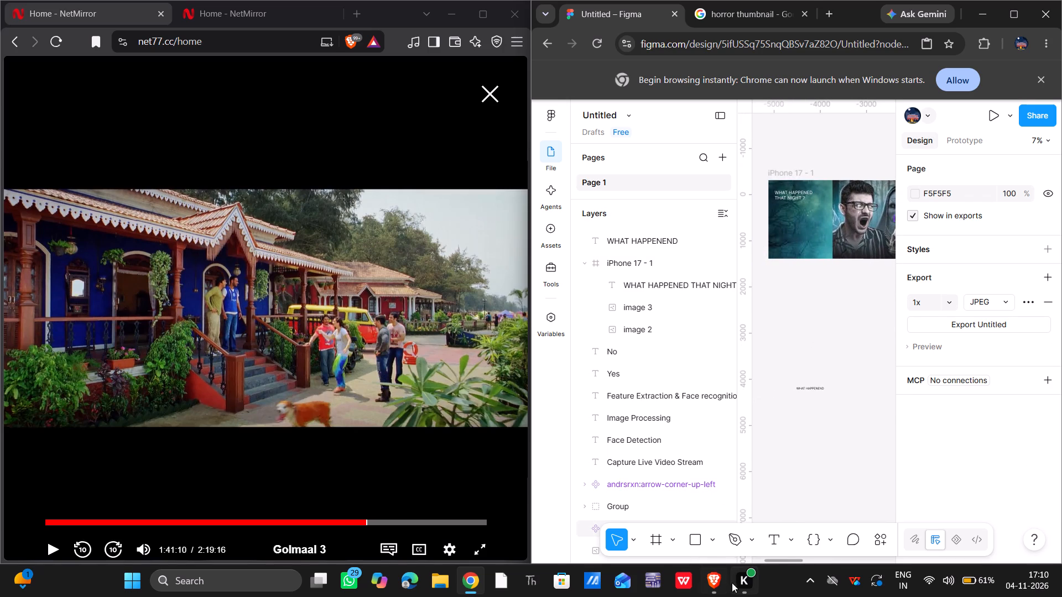
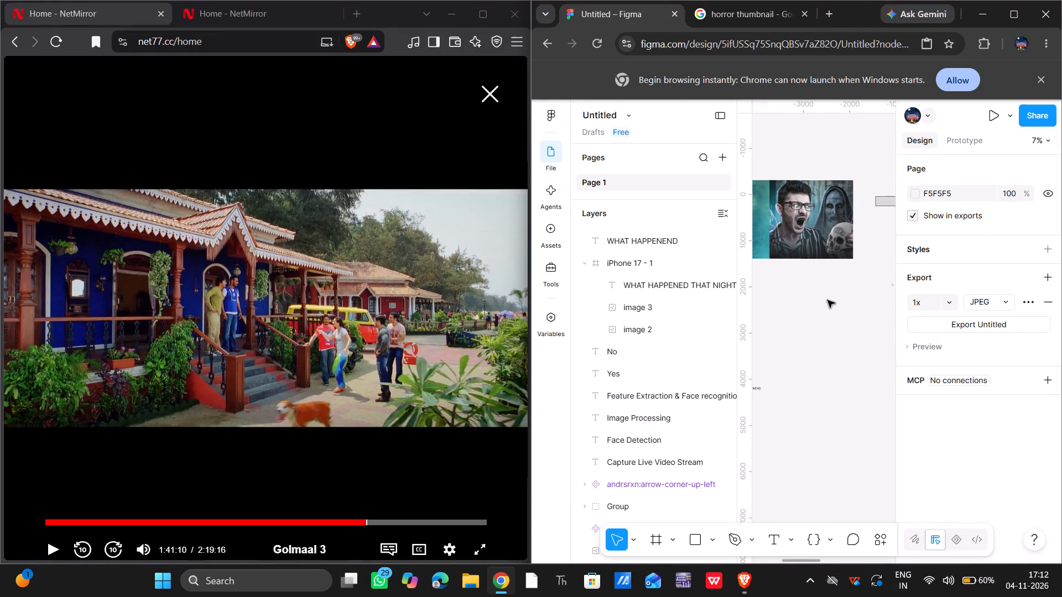
Select the "iPhone 17 - 1" forest frame that holds the white title text.
scroll(827, 300, up, 2)
scroll(827, 300, right, 1)
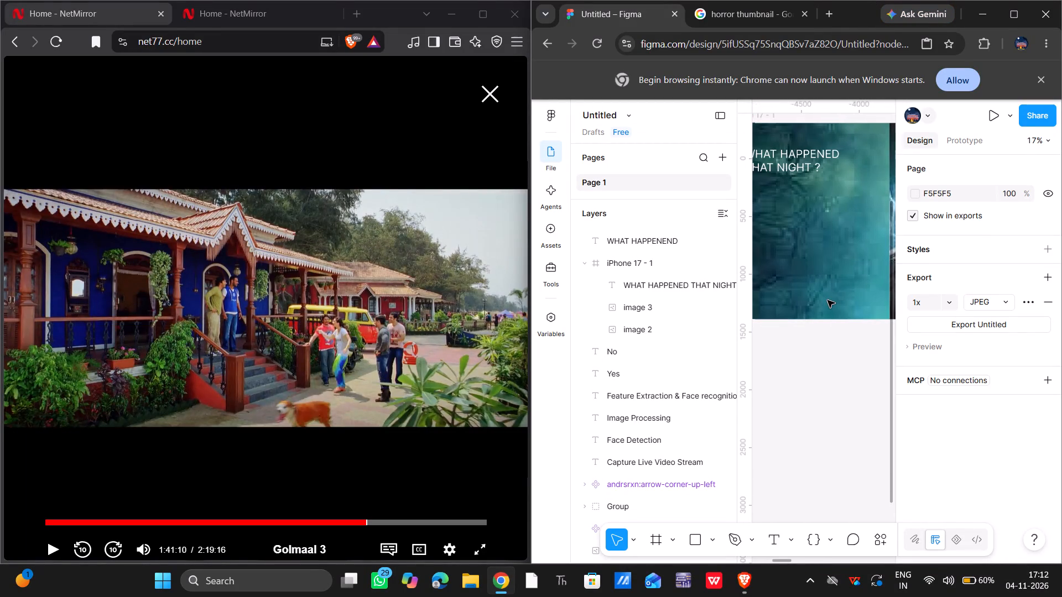
scroll(827, 300, right, 1)
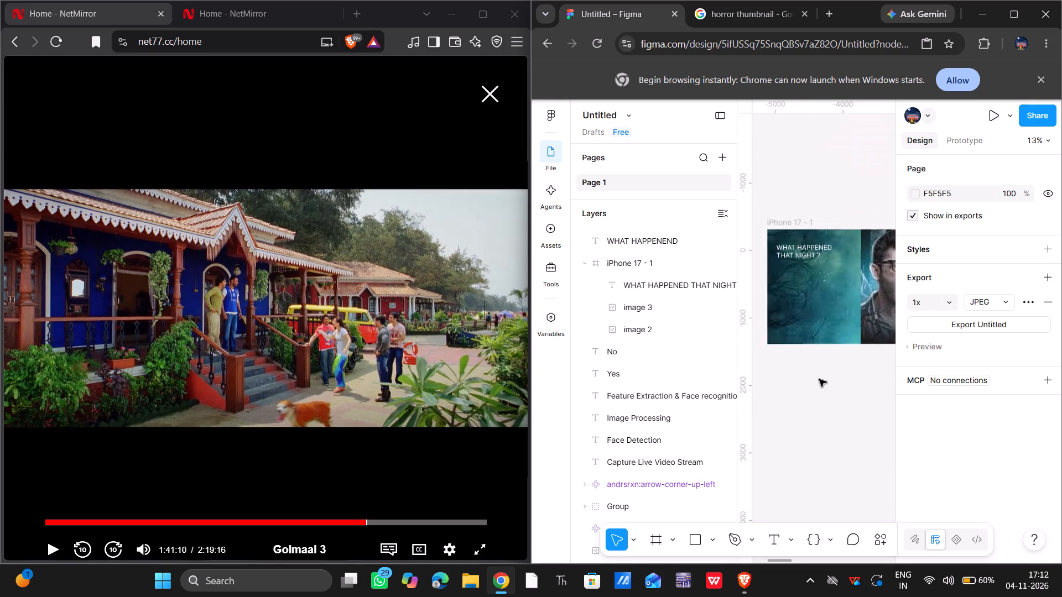
scroll(819, 379, up, 1)
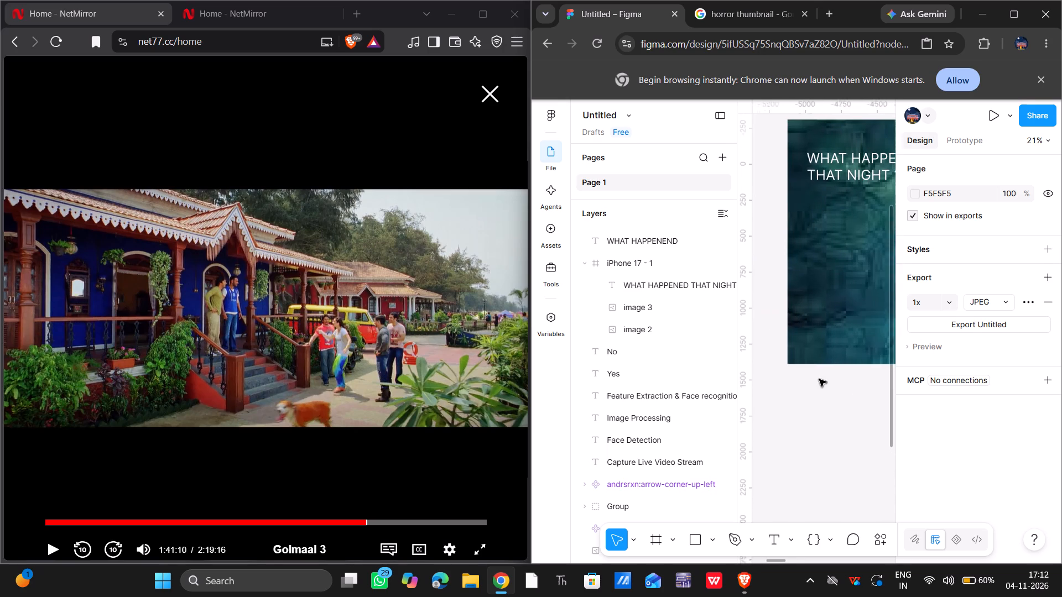
scroll(819, 379, up, 1)
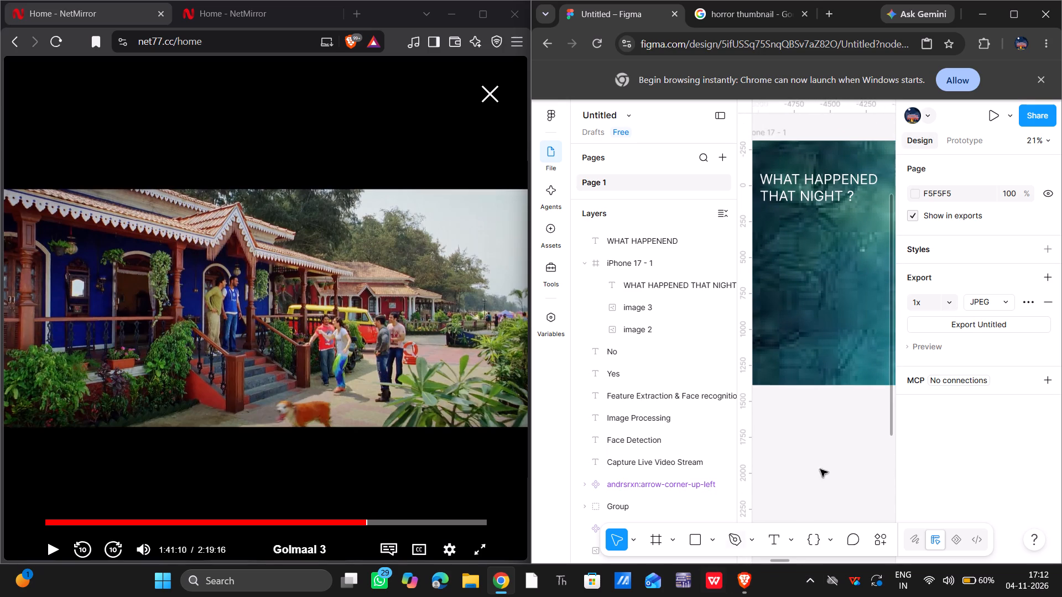
click(832, 248)
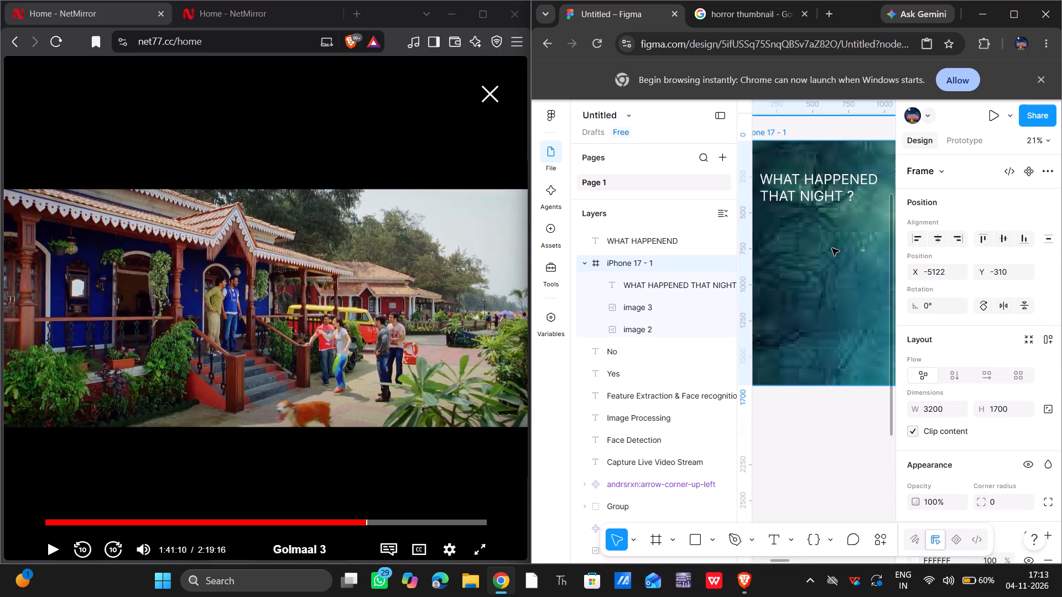
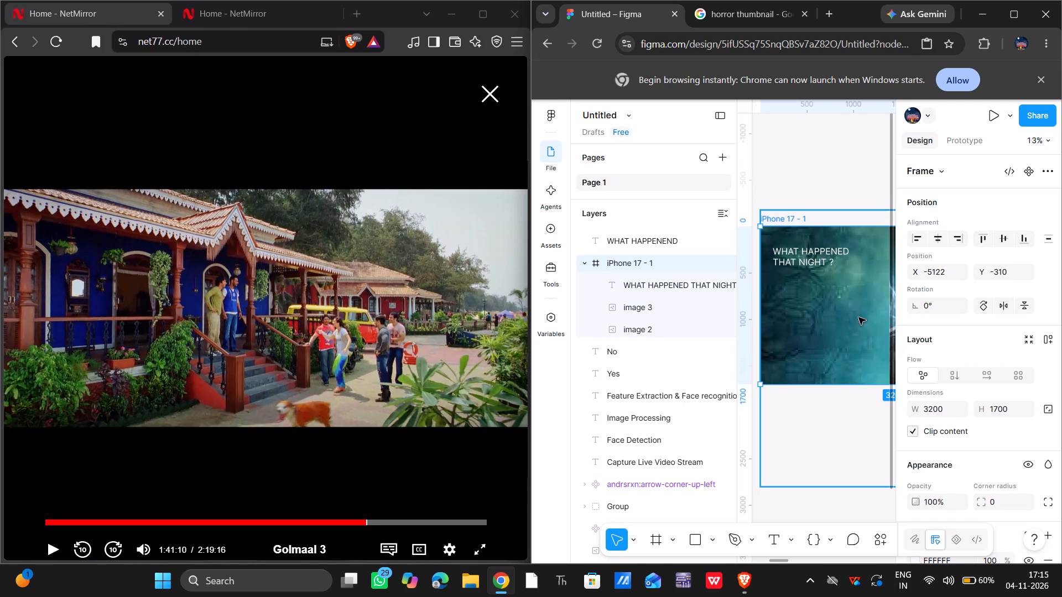
Start a new text layer on the blank canvas below the forest frame, at about X -4143, Y 2529.
scroll(791, 313, left, 1)
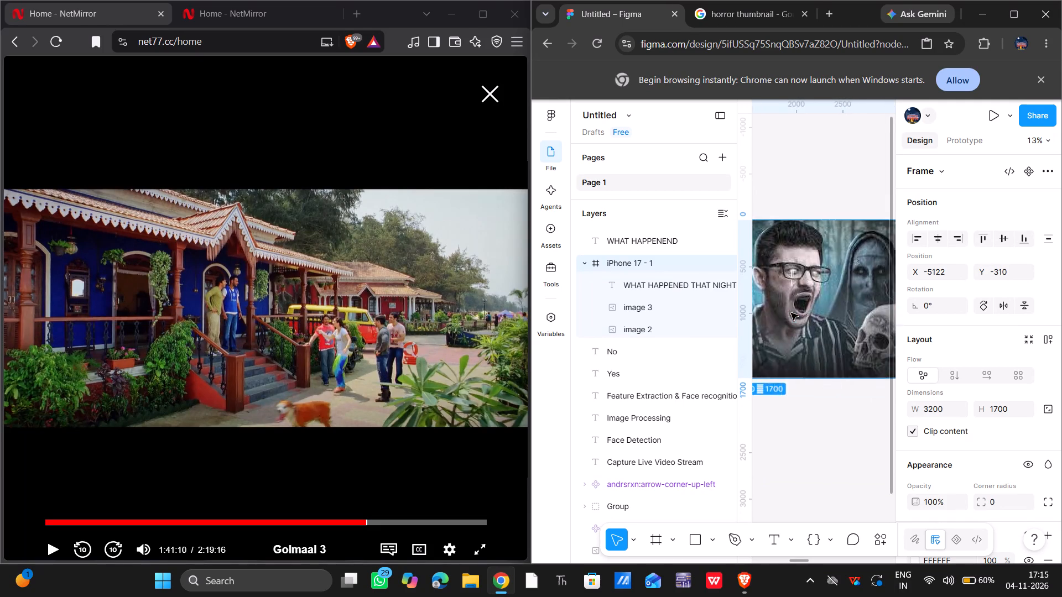
scroll(791, 313, left, 1)
scroll(791, 313, right, 2)
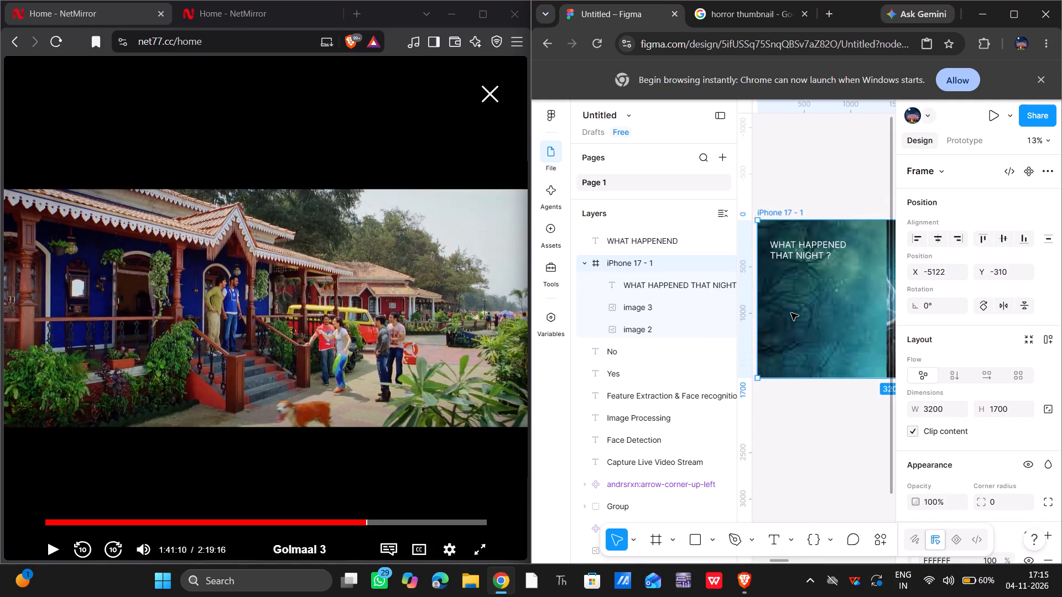
click(770, 543)
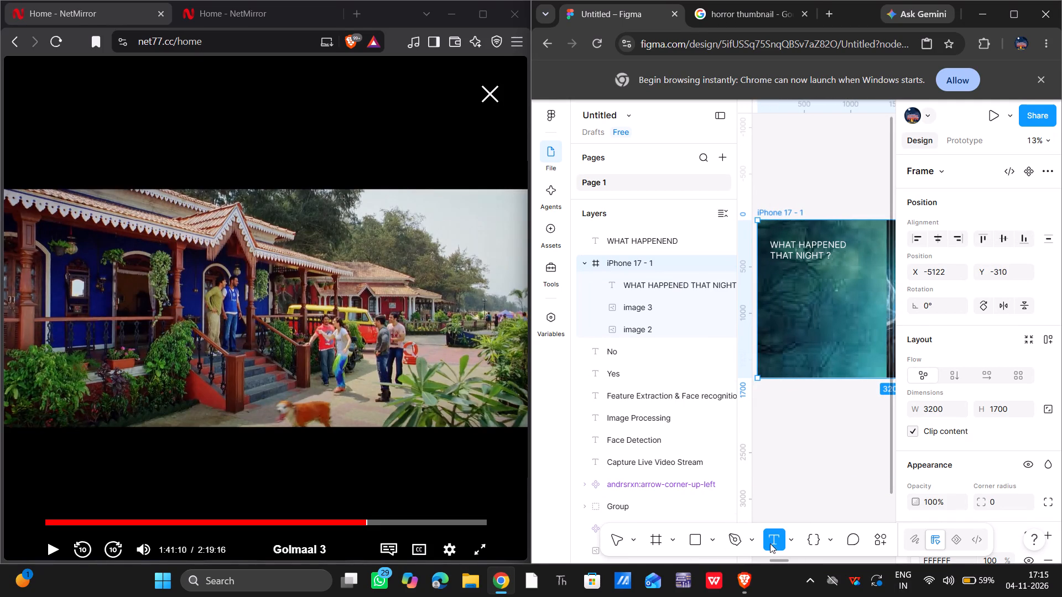
click(804, 423)
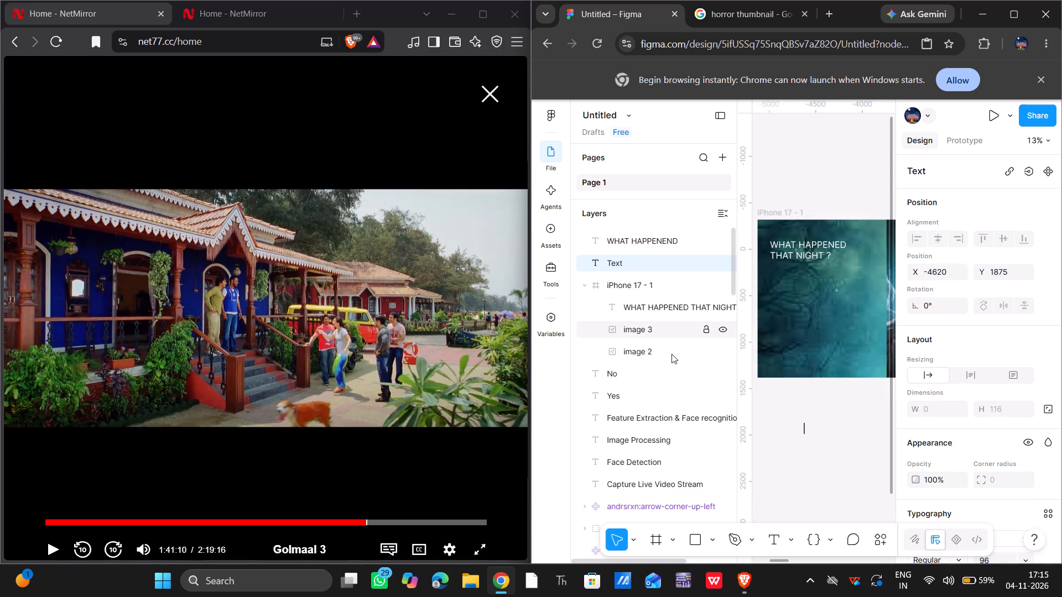
click(768, 539)
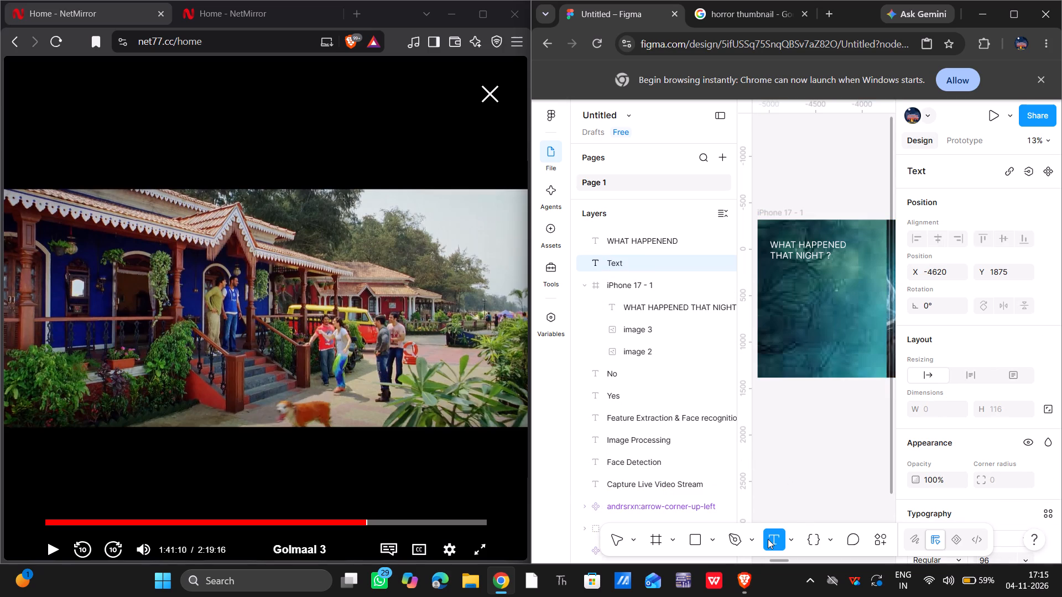
click(848, 484)
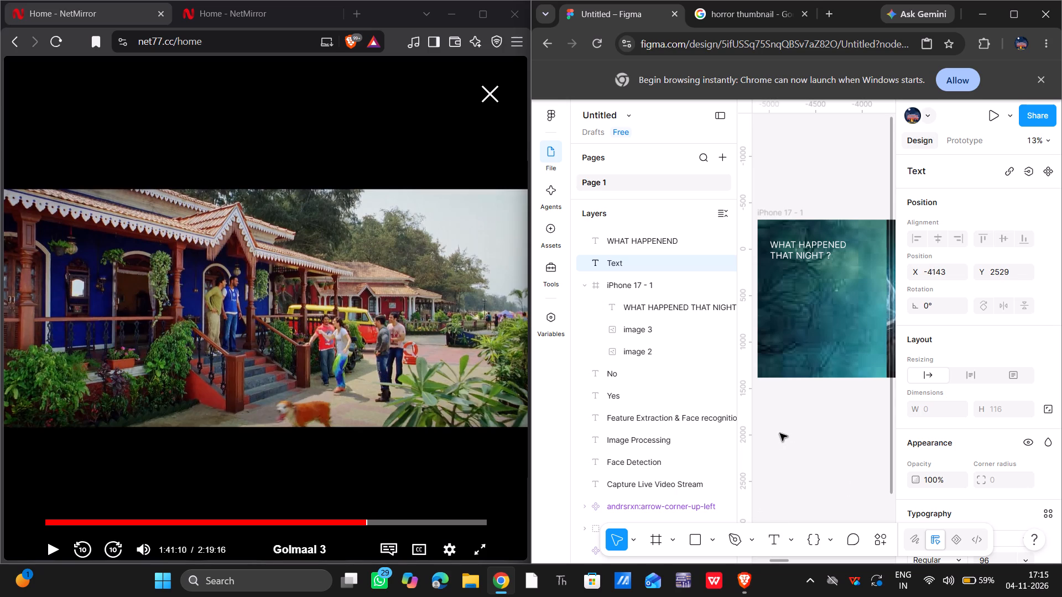
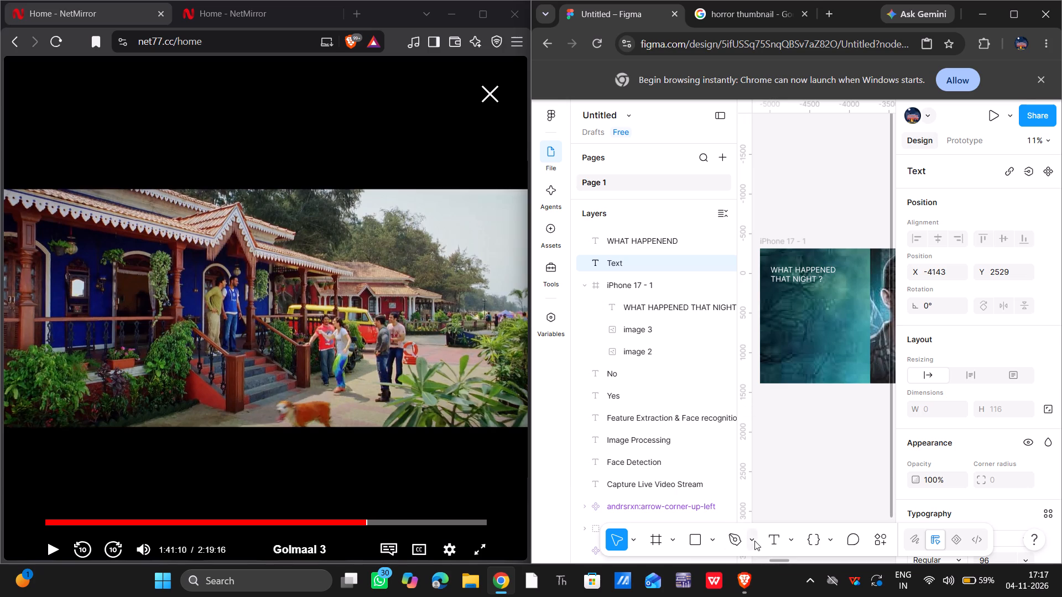
Draw an ellipse on the blank canvas below the forest frame and stretch it to about 886 × 100.
click(710, 540)
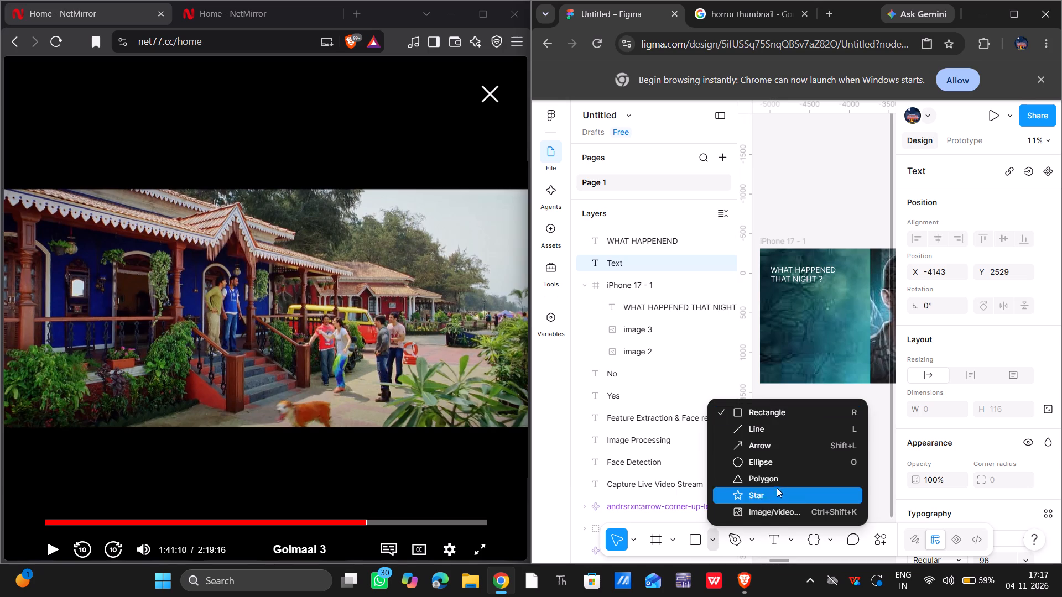
click(774, 468)
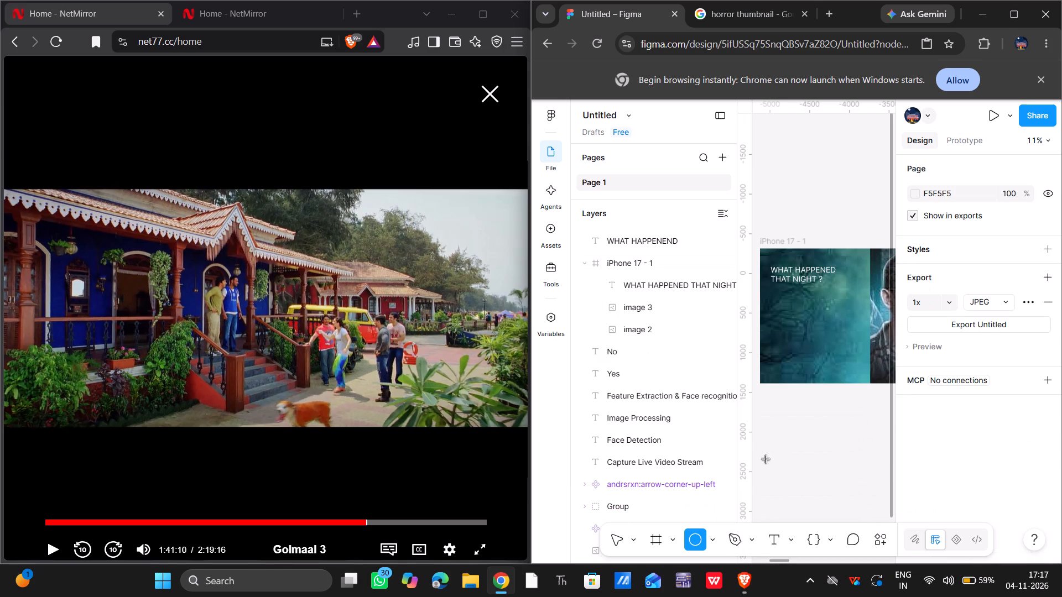
click(782, 444)
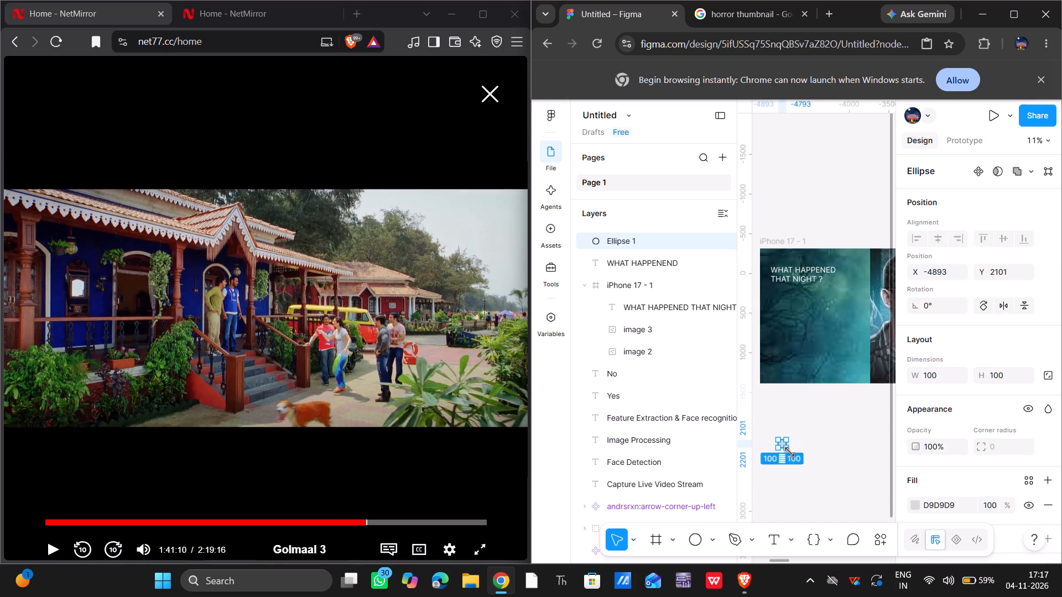
click(787, 451)
drag(787, 451, 852, 450)
drag(790, 442, 848, 434)
click(848, 434)
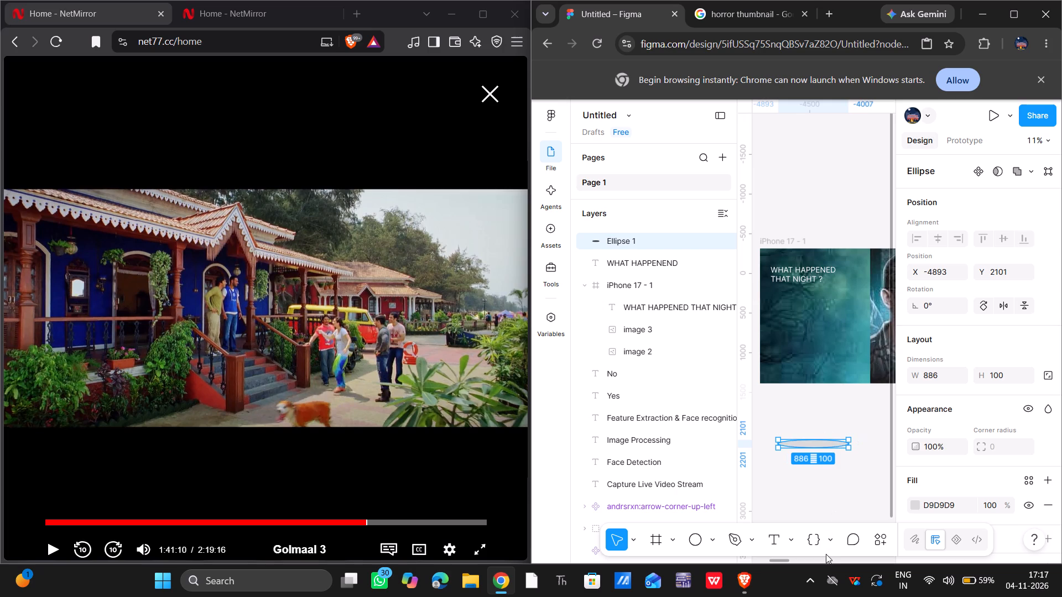
click(815, 507)
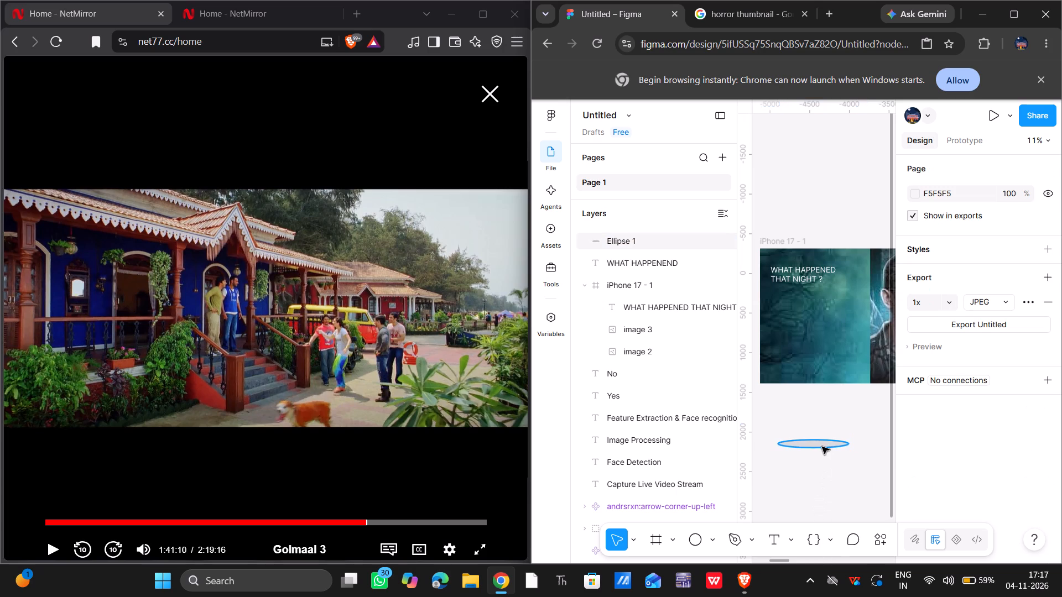
Move the ellipse into the forest frame, below the title, at about X 229, Y 1073.
click(822, 447)
drag(818, 447, 818, 451)
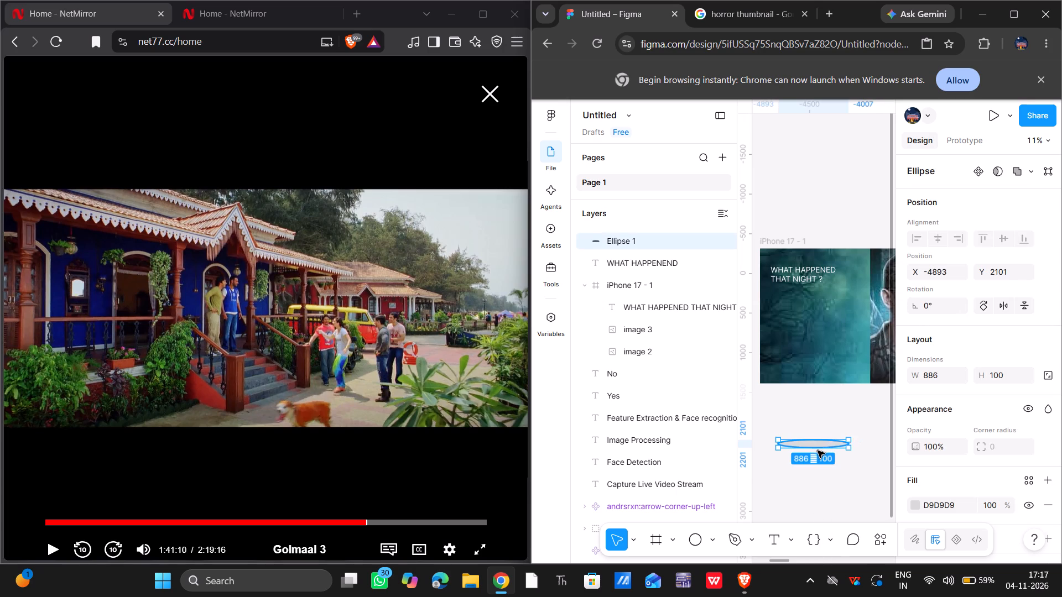
drag(818, 451, 831, 390)
drag(831, 387, 818, 338)
click(815, 331)
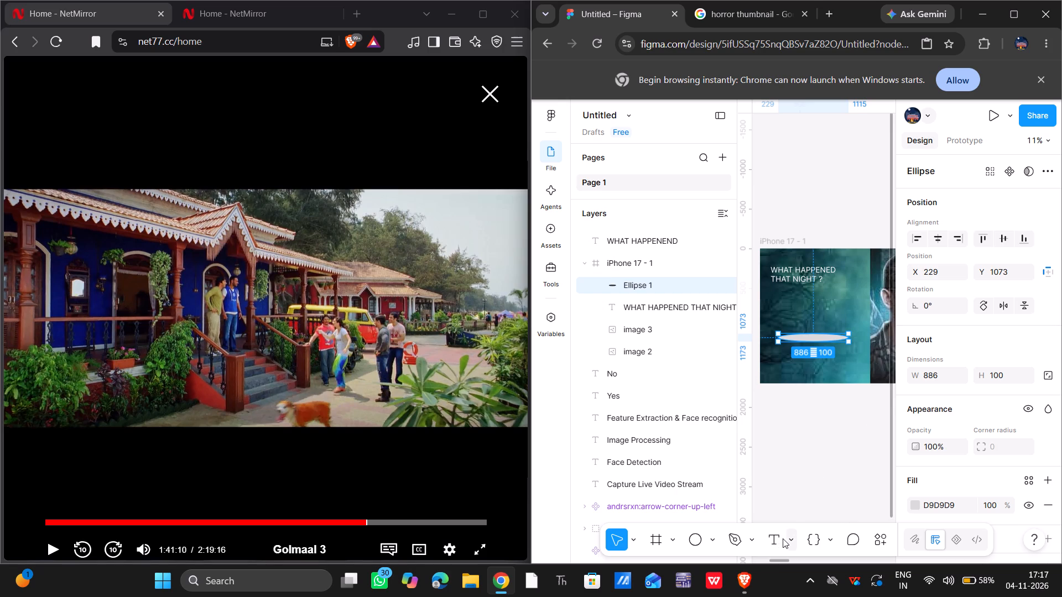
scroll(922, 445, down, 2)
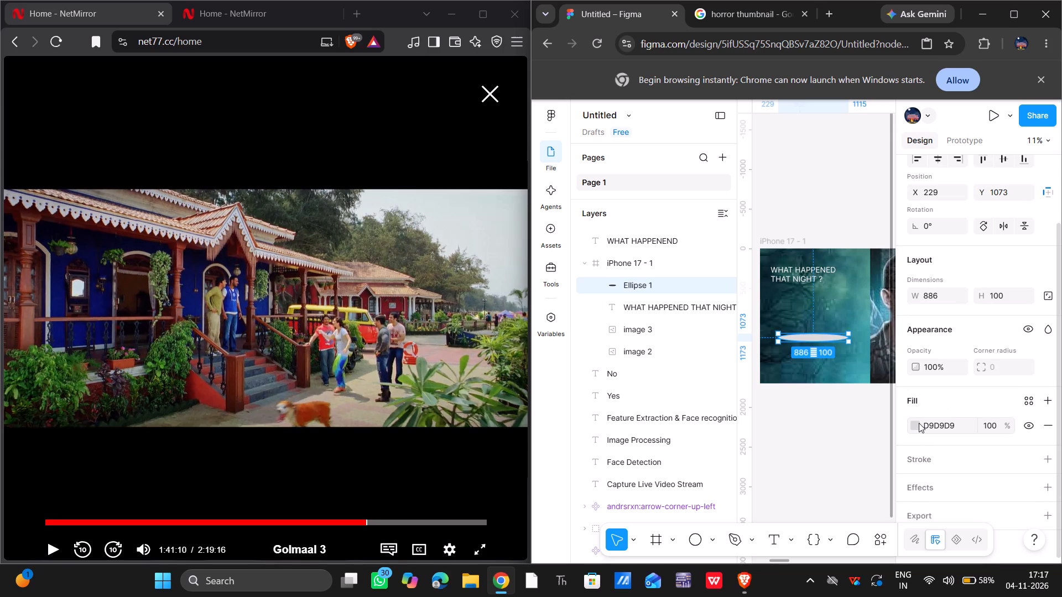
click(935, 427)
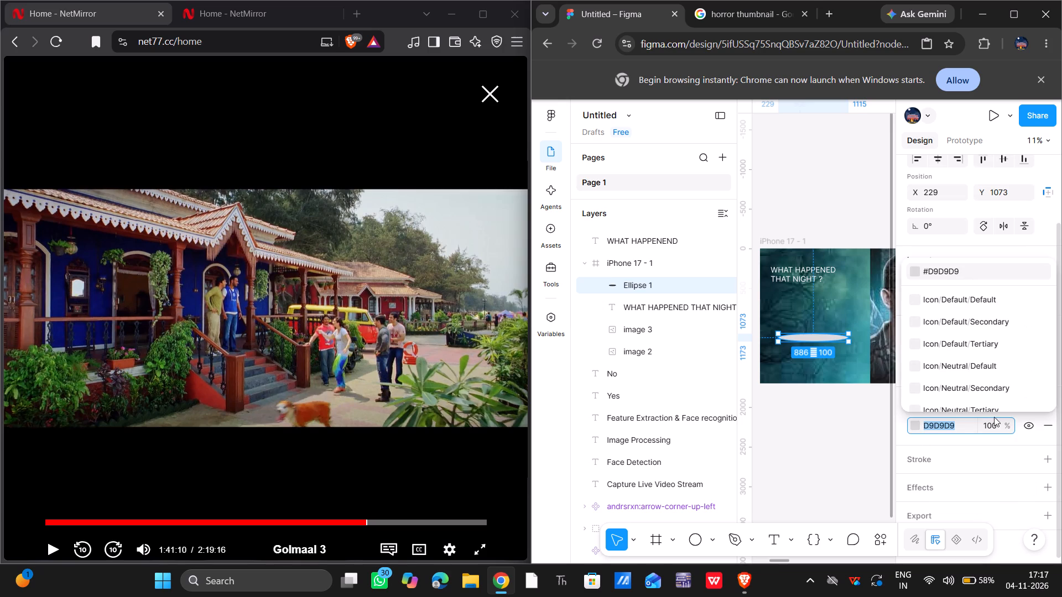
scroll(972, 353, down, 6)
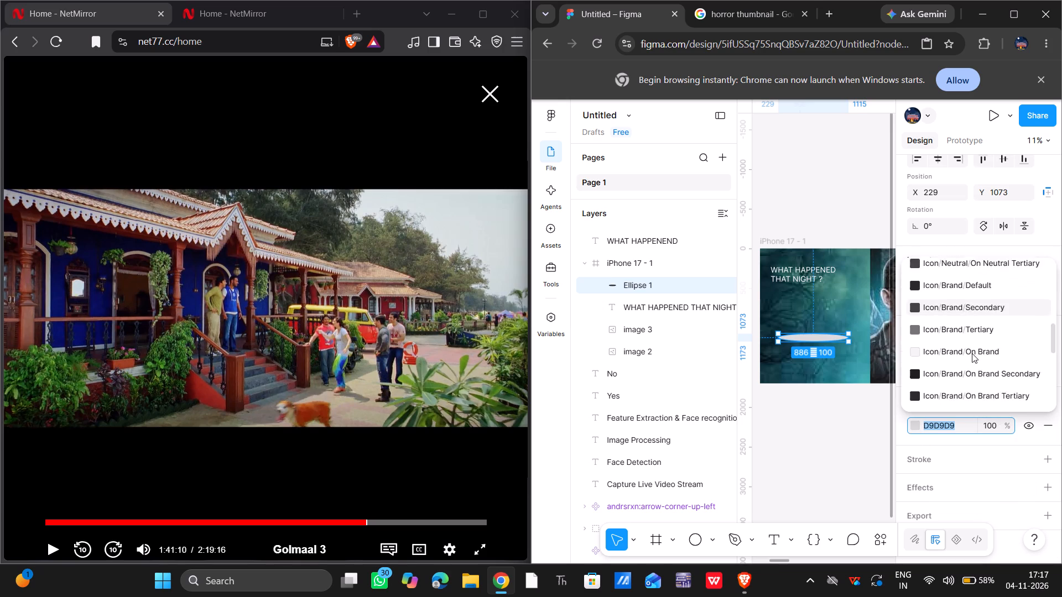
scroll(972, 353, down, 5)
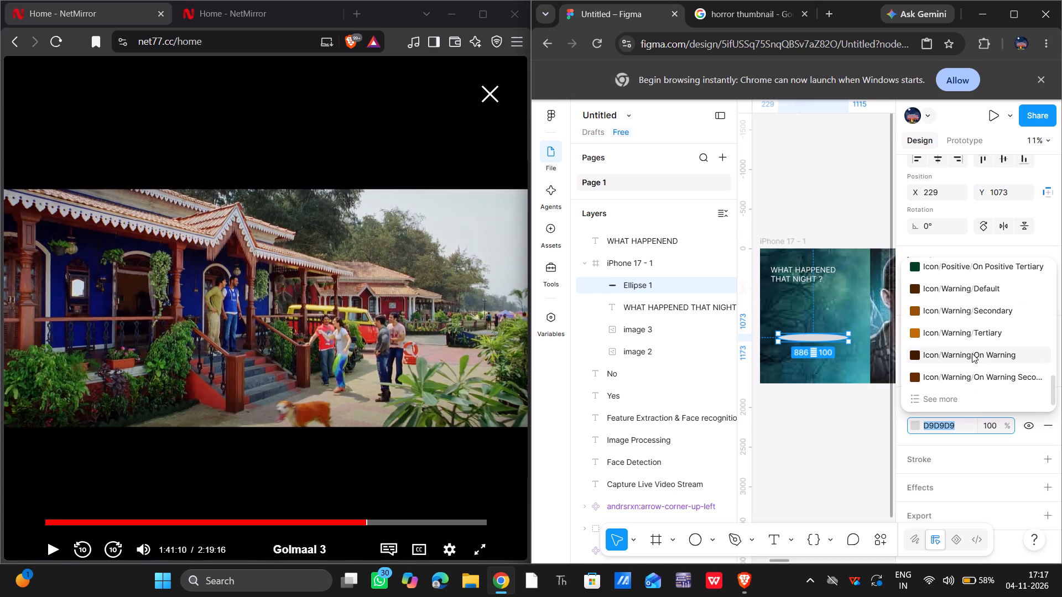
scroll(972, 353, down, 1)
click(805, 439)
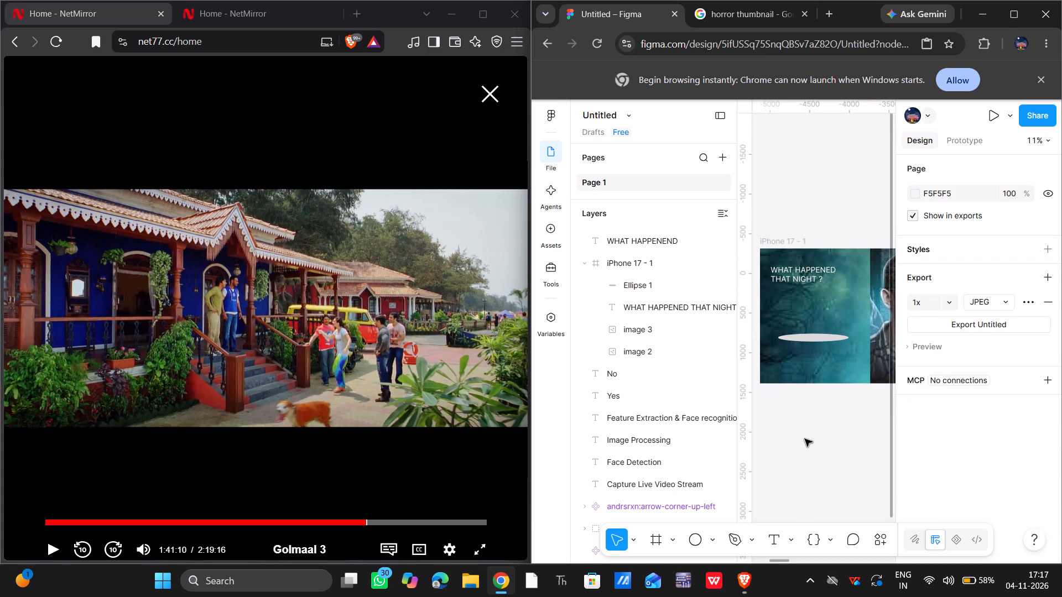
Set the ellipse's fill to the dark red A02020.
click(809, 339)
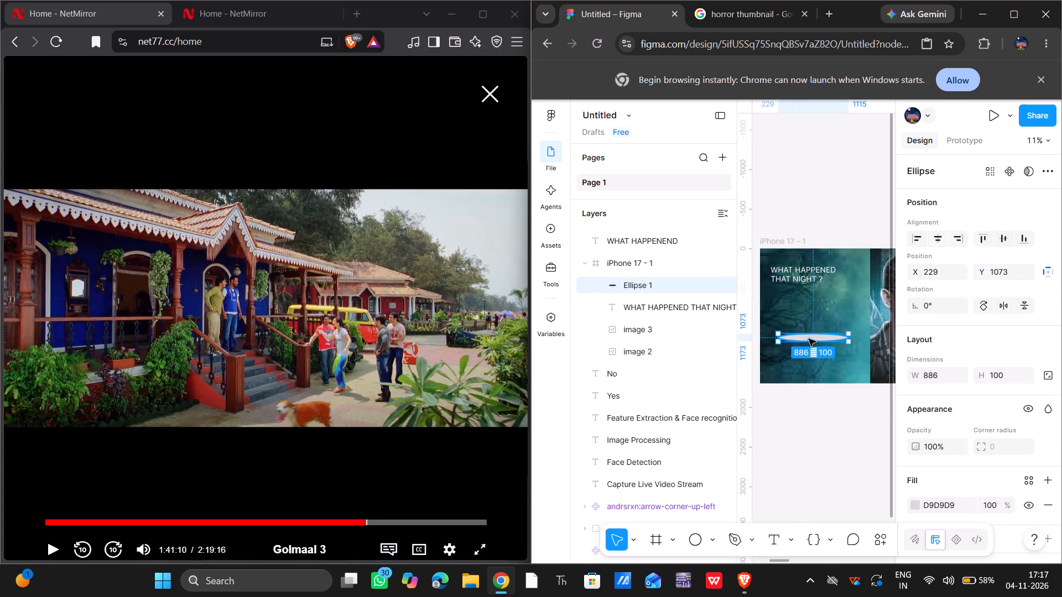
scroll(971, 462, down, 1)
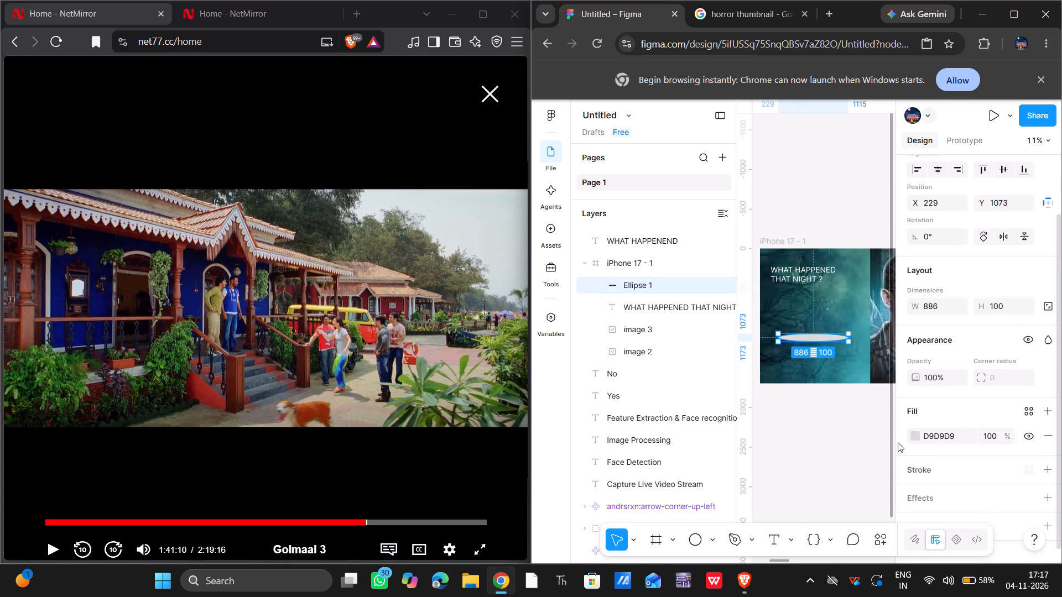
click(915, 433)
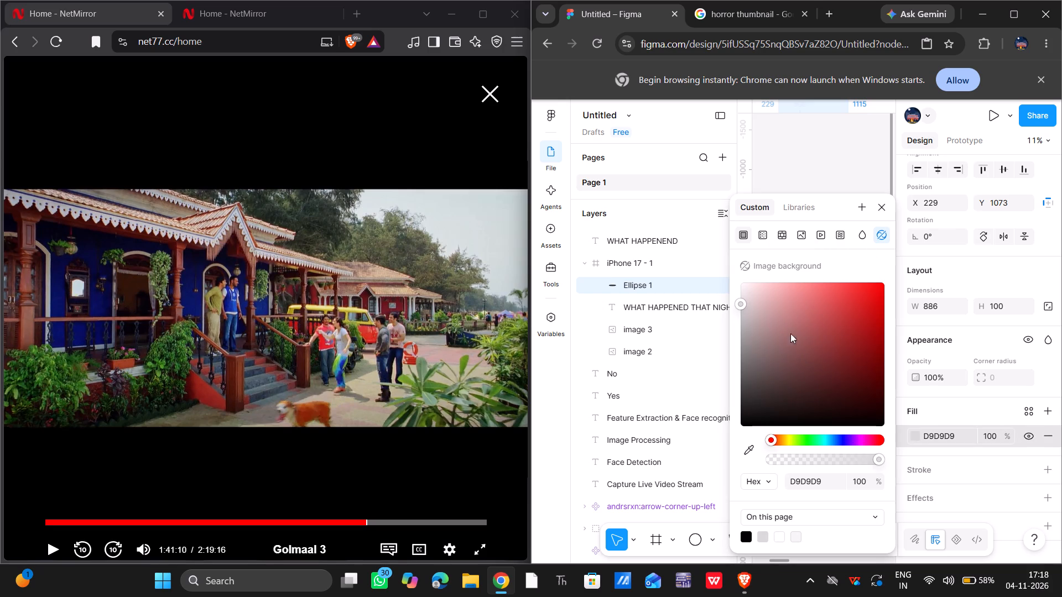
click(856, 336)
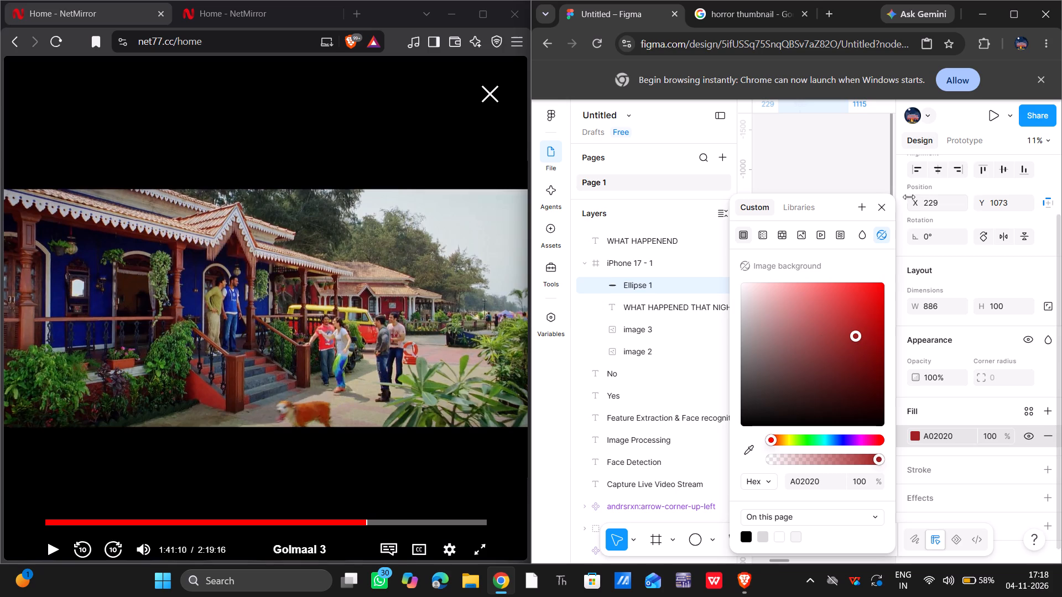
click(886, 206)
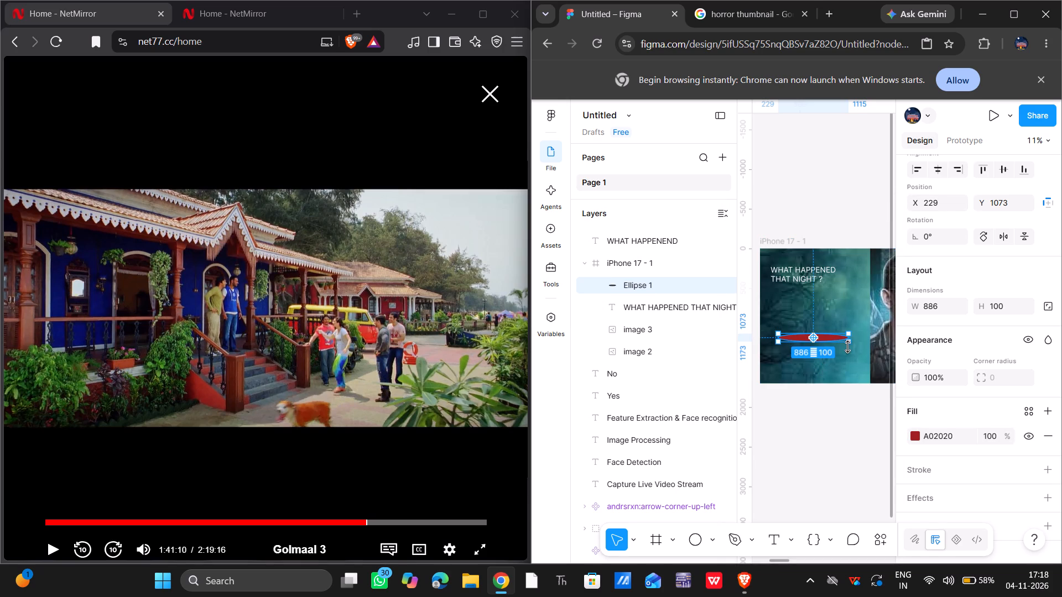
Increase the red ellipse's height to about 239, keeping its width.
drag(847, 343, 848, 356)
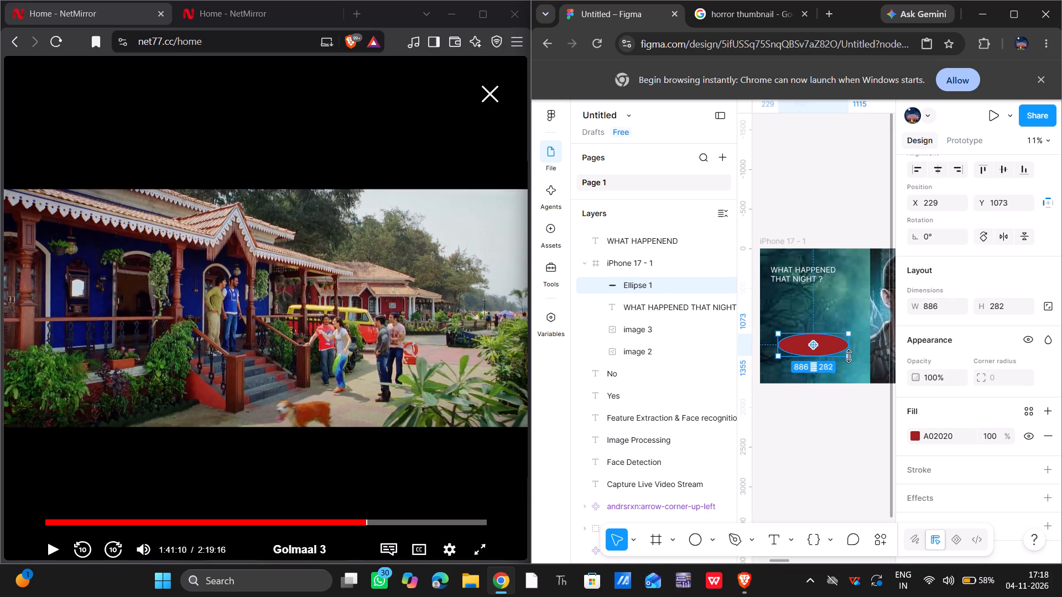
drag(848, 356, 940, 353)
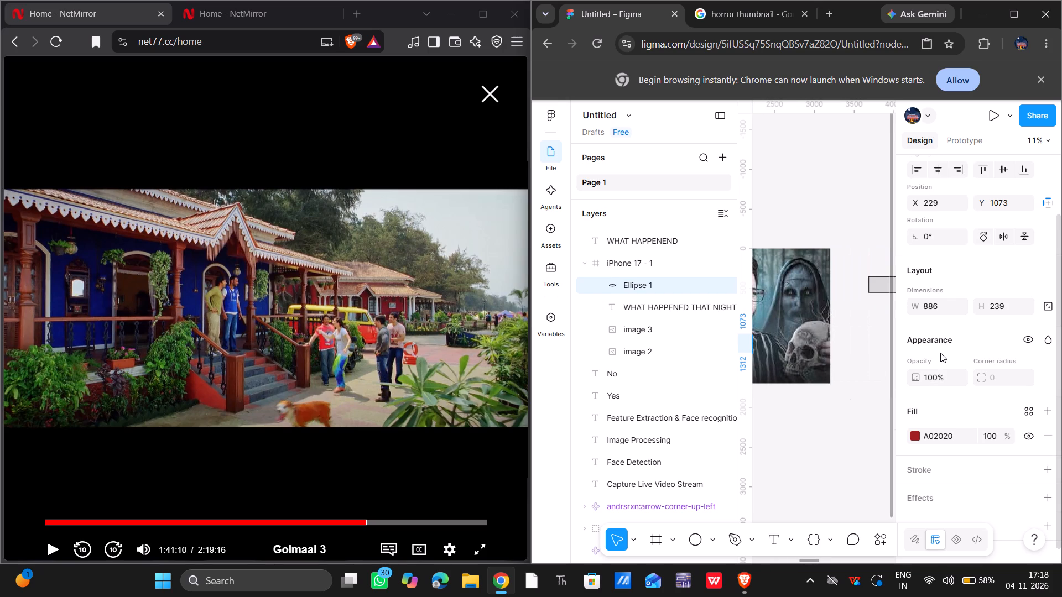
scroll(832, 398, right, 1)
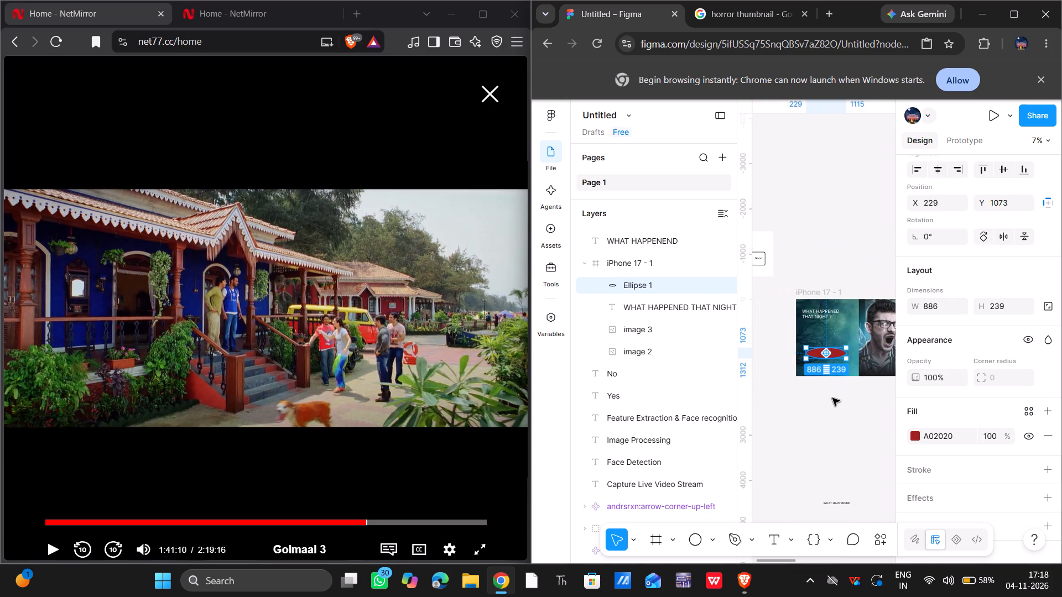
Move the red ellipse over the title text in the forest frame, at about X 165, Y 184.
click(827, 428)
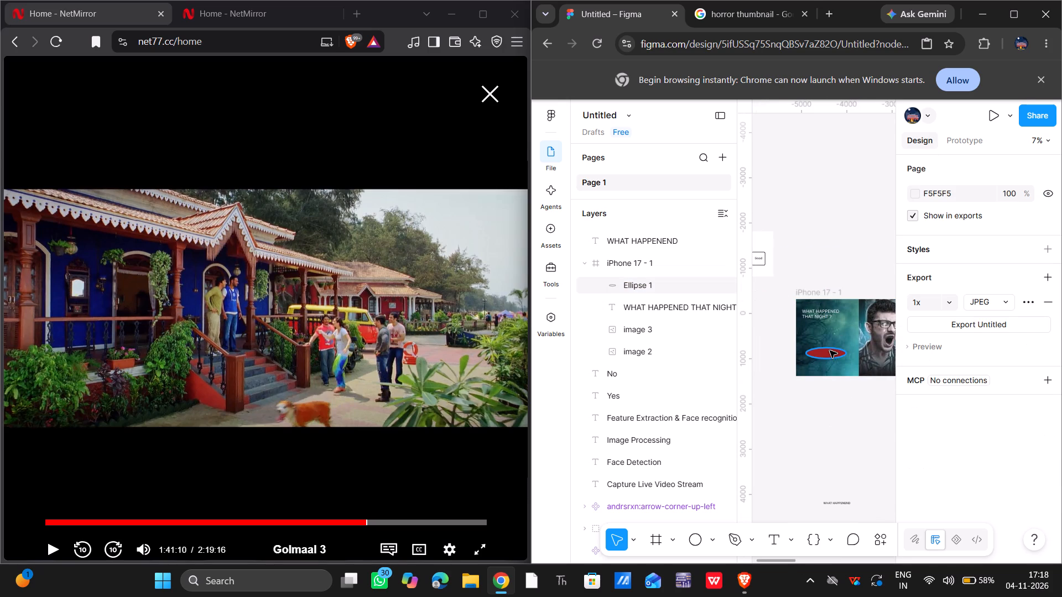
drag(830, 350, 821, 308)
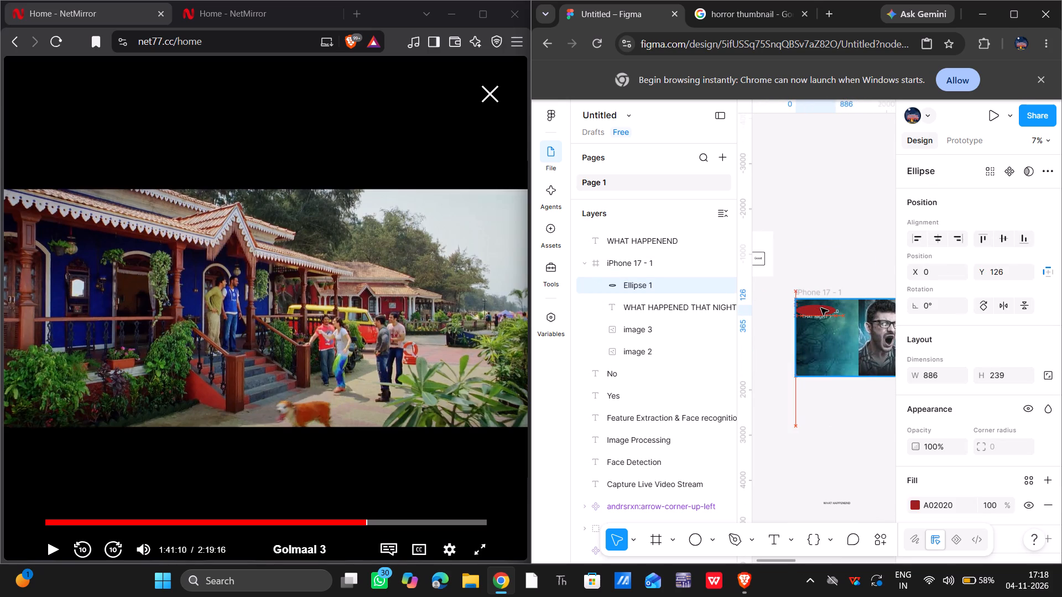
drag(821, 308, 822, 313)
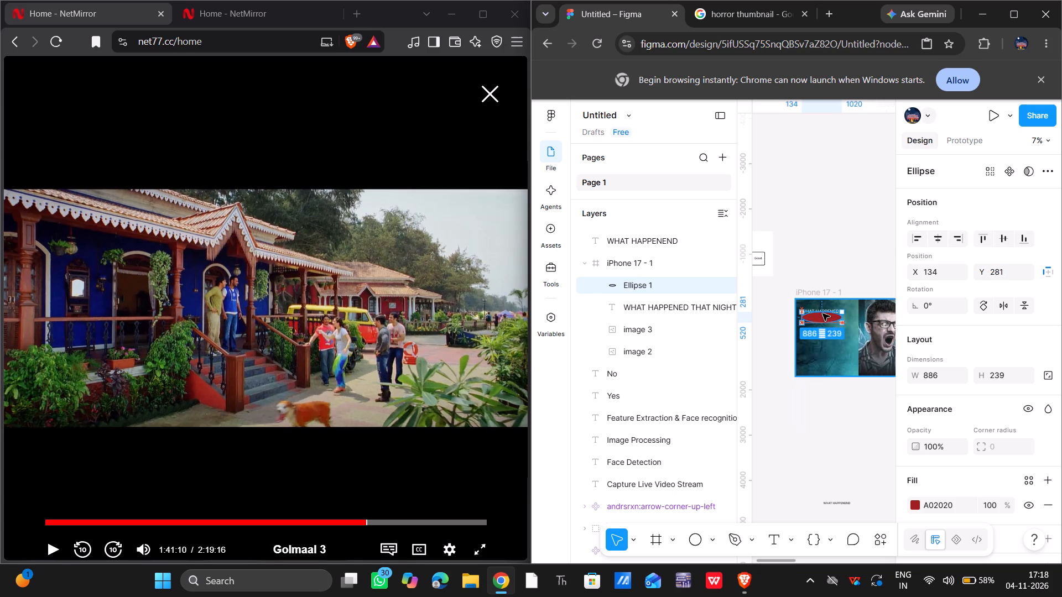
drag(822, 313, 822, 310)
drag(822, 310, 793, 317)
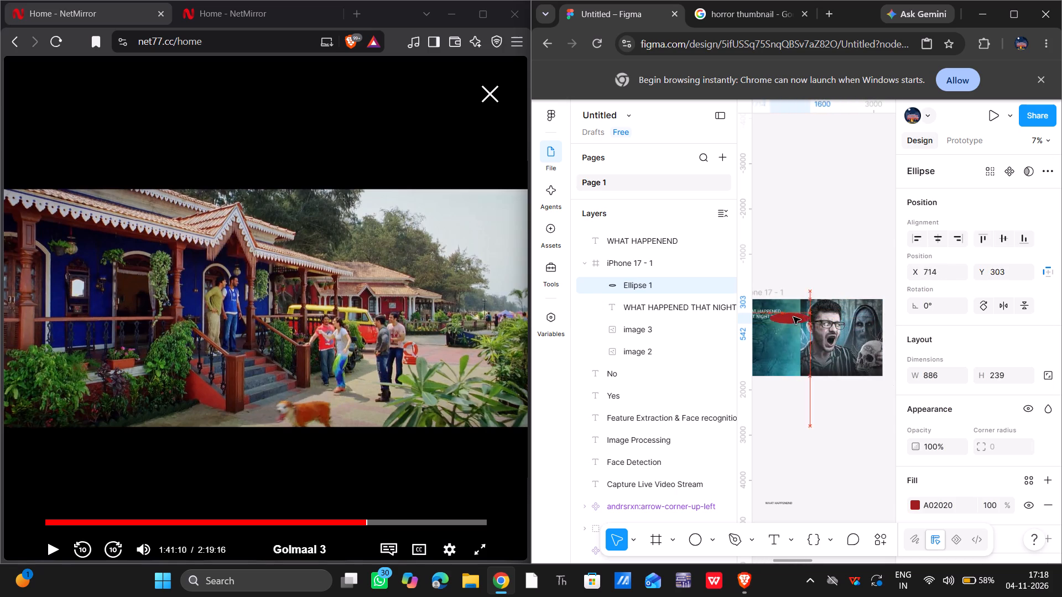
drag(793, 317, 779, 310)
scroll(779, 310, right, 1)
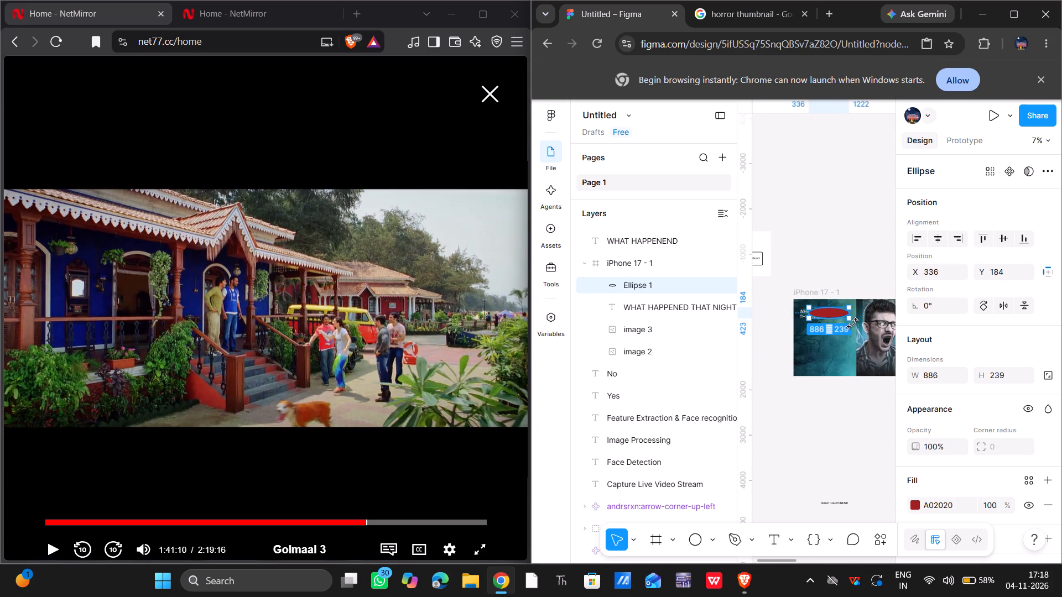
click(825, 421)
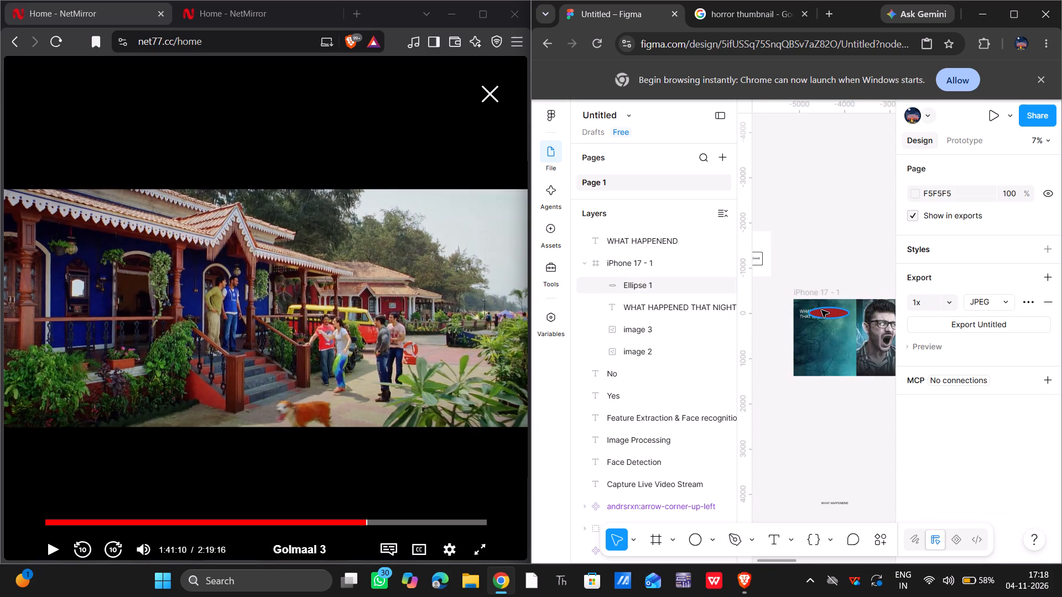
click(821, 310)
click(814, 310)
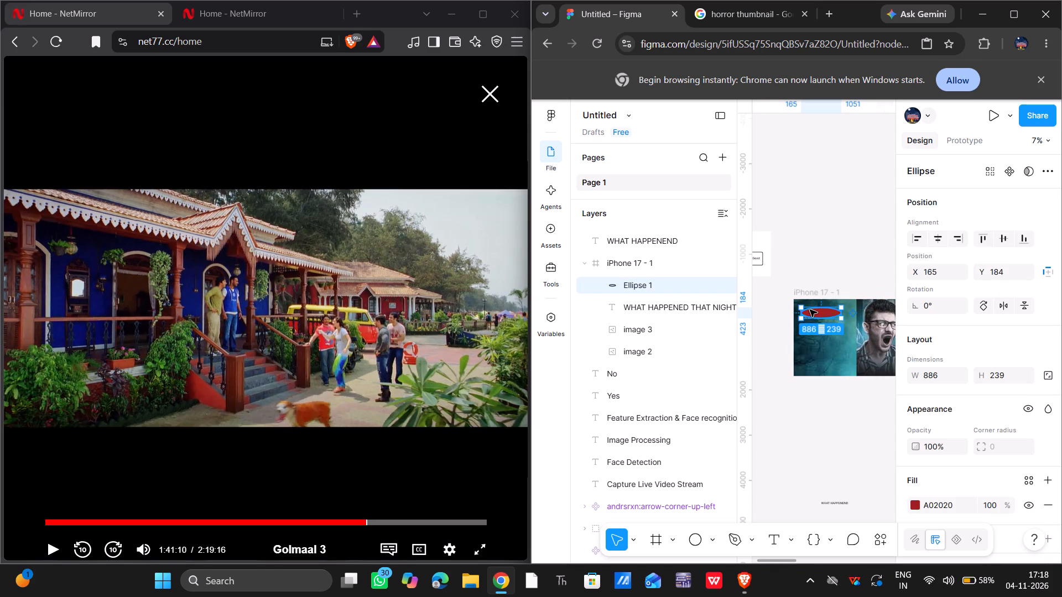
click(810, 310)
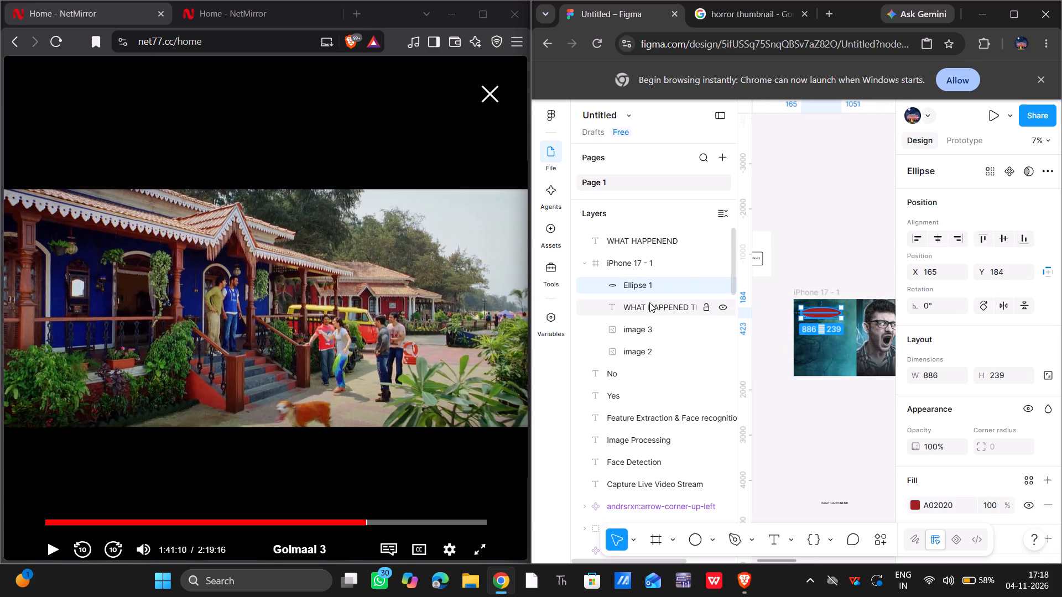
Reorder the "WHAT HAPPENED THAT NIGHT ?" text layer above the ellipse layer inside the frame.
click(647, 303)
drag(647, 303, 647, 269)
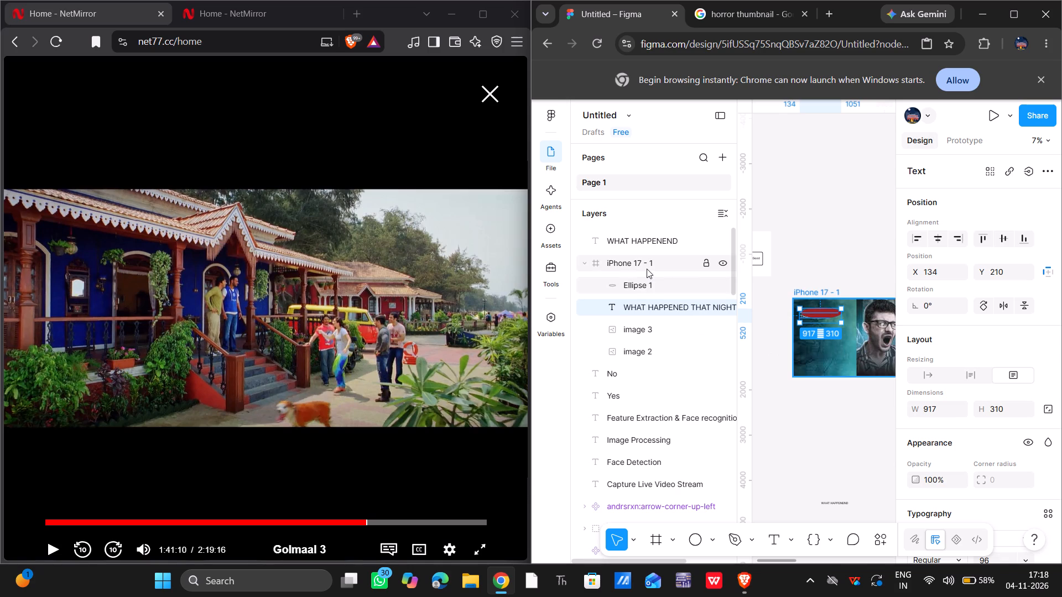
drag(652, 307, 647, 280)
click(647, 280)
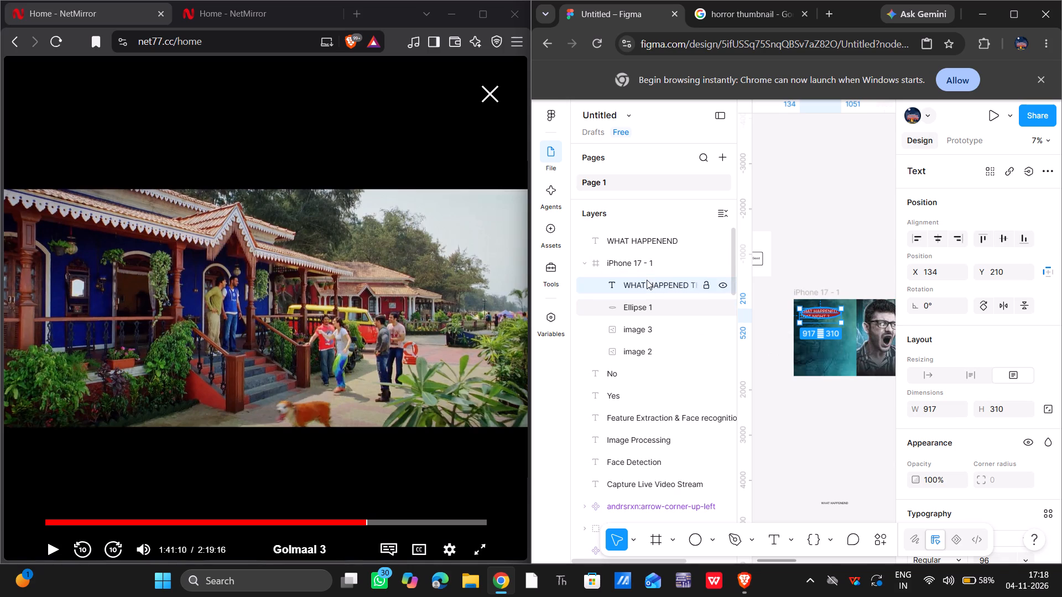
click(878, 418)
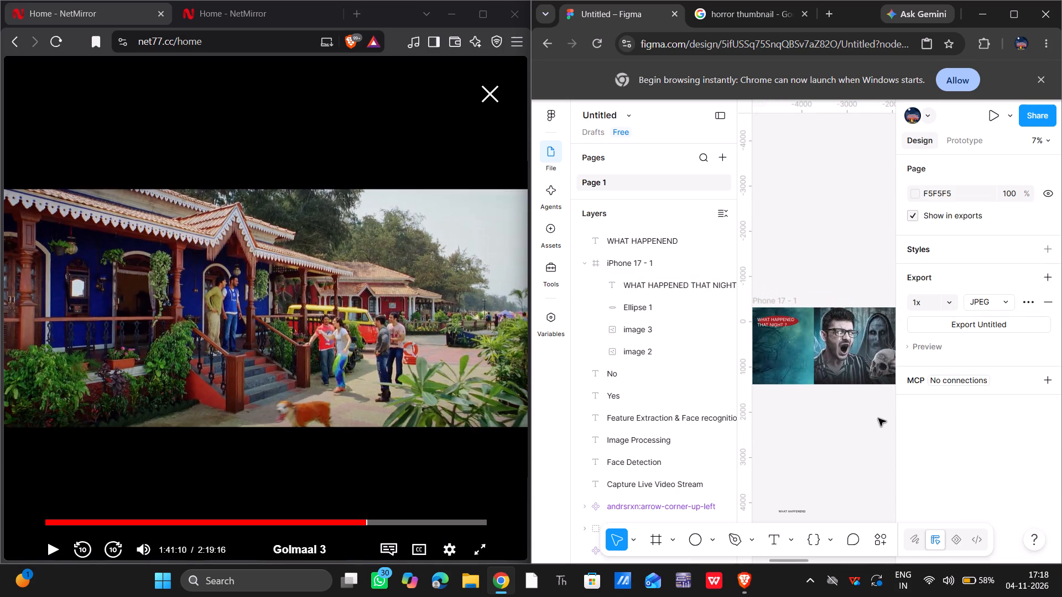
Switch to the Brave window and resume playing Golmaal 3.
click(339, 357)
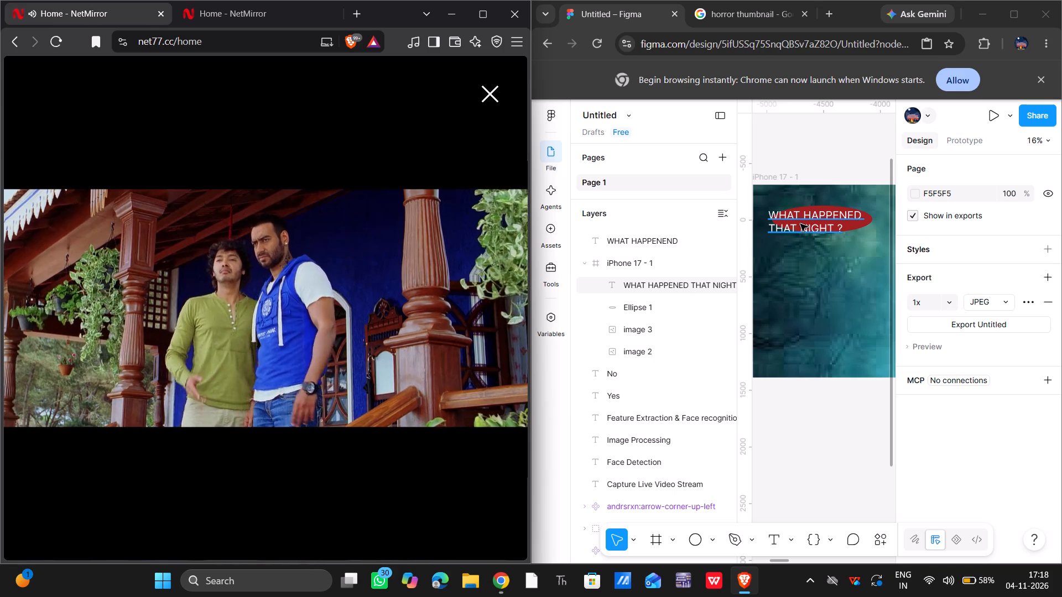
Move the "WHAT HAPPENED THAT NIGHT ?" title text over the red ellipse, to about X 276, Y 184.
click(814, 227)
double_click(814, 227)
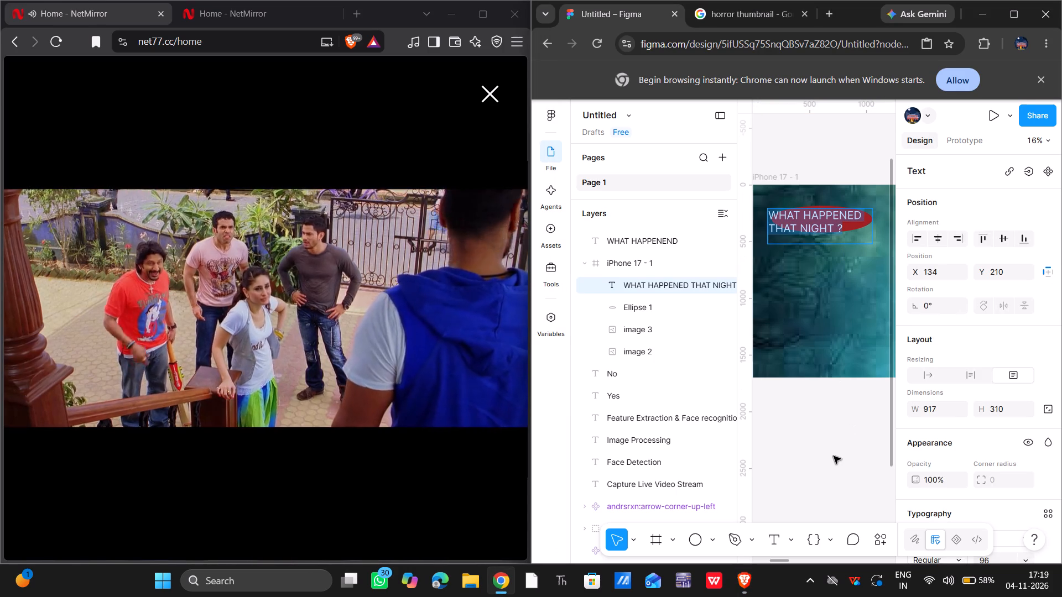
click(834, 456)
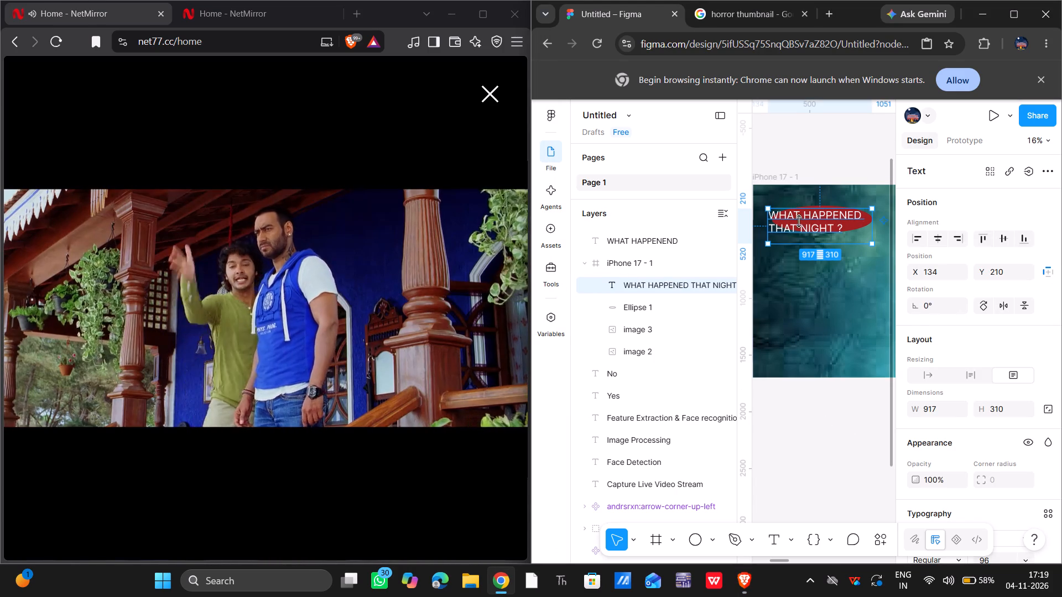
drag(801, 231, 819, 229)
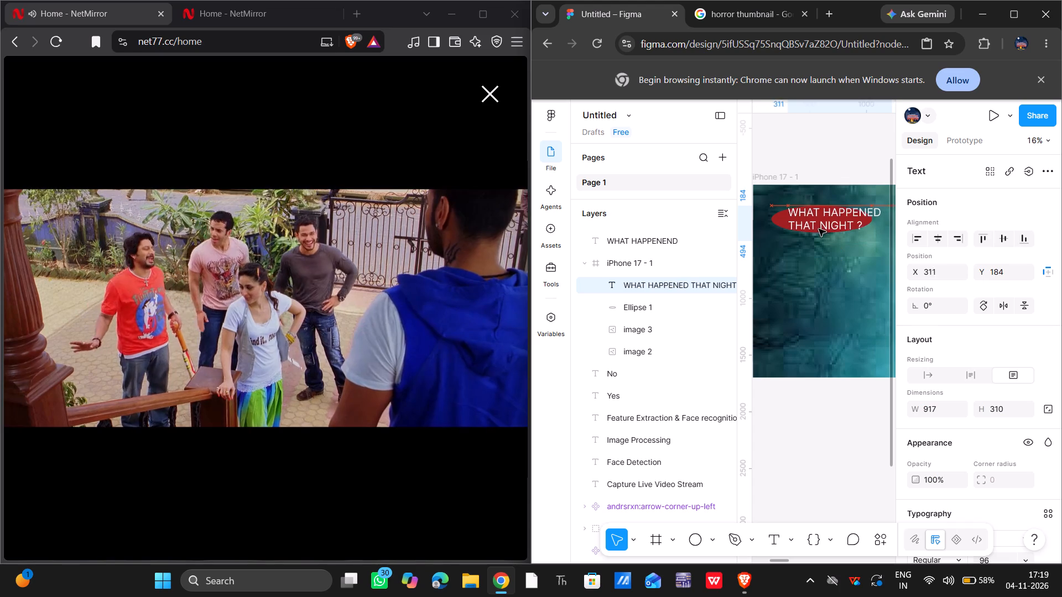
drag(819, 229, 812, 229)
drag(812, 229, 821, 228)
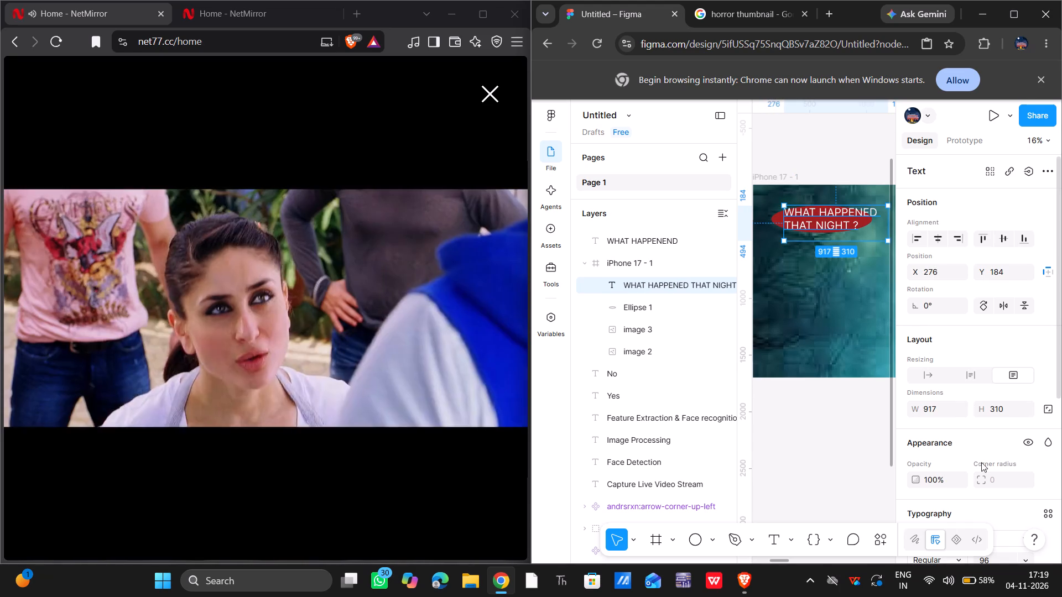
Set the font size of the "WHAT HAPPENED THAT NIGHT ?" title text to 64.
scroll(971, 465, down, 1)
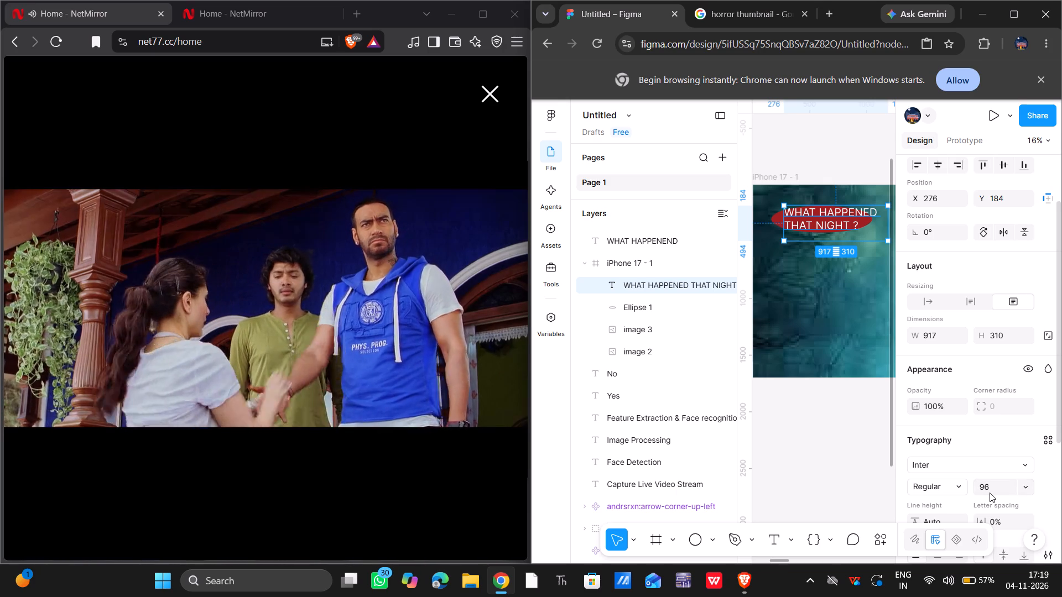
click(987, 493)
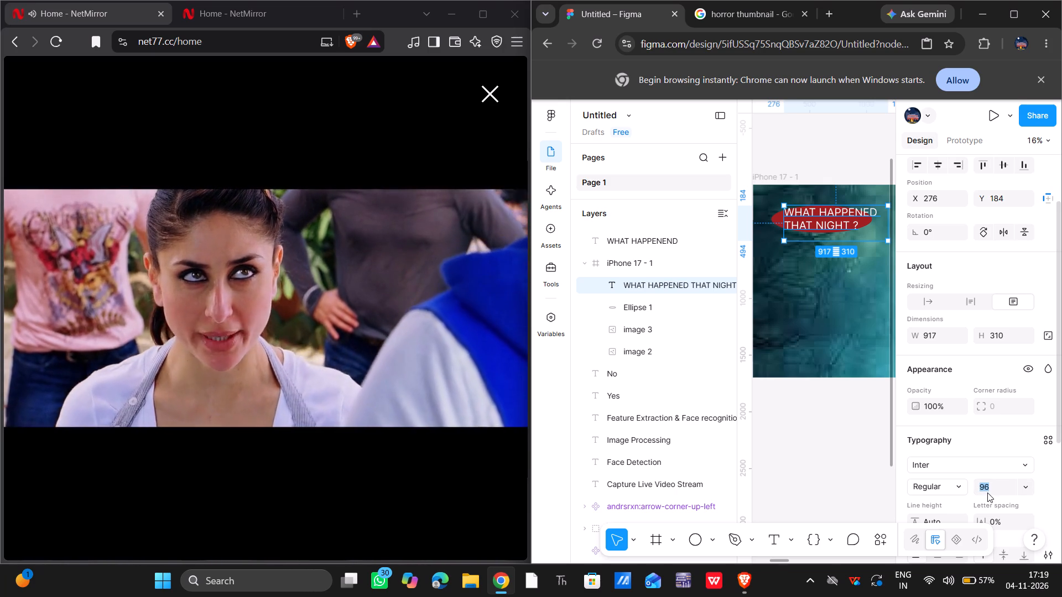
key(BackSpace)
text(64)
key(Return)
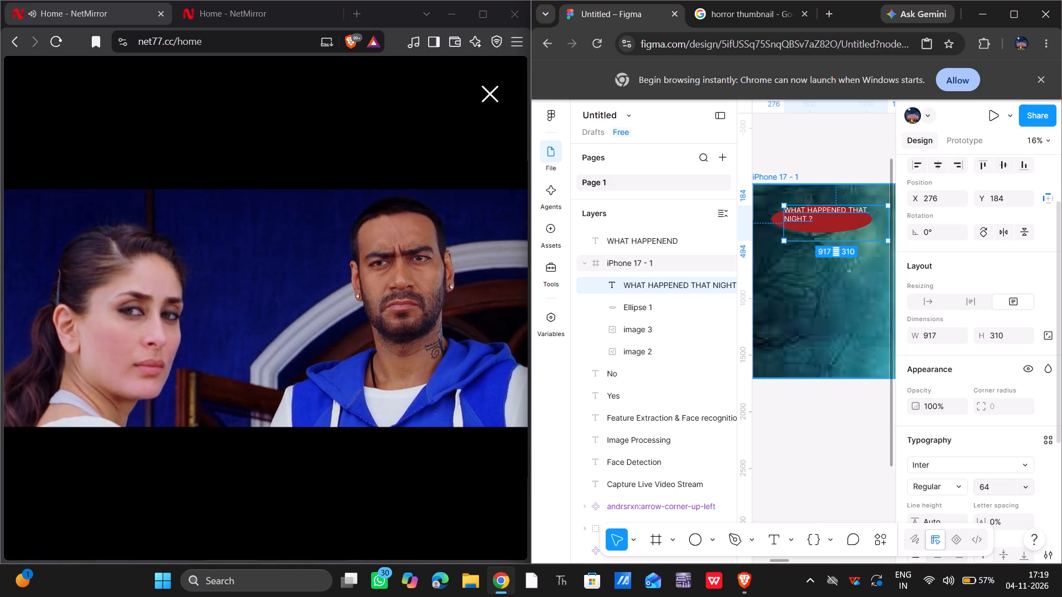
click(844, 449)
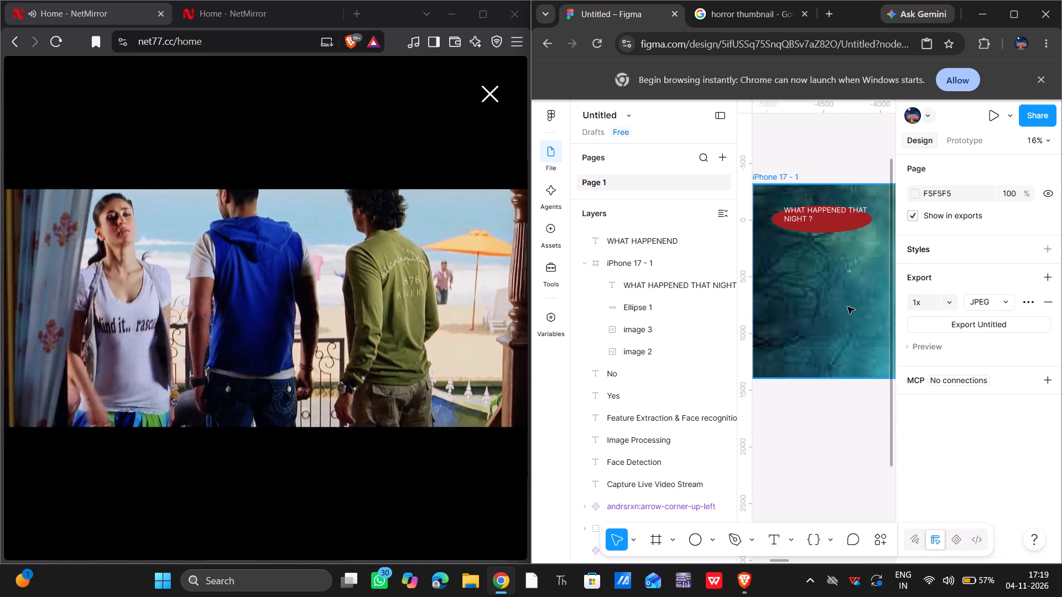
Reposition the title text within the red ellipse, at about X 252, Y 241.
drag(808, 208, 806, 218)
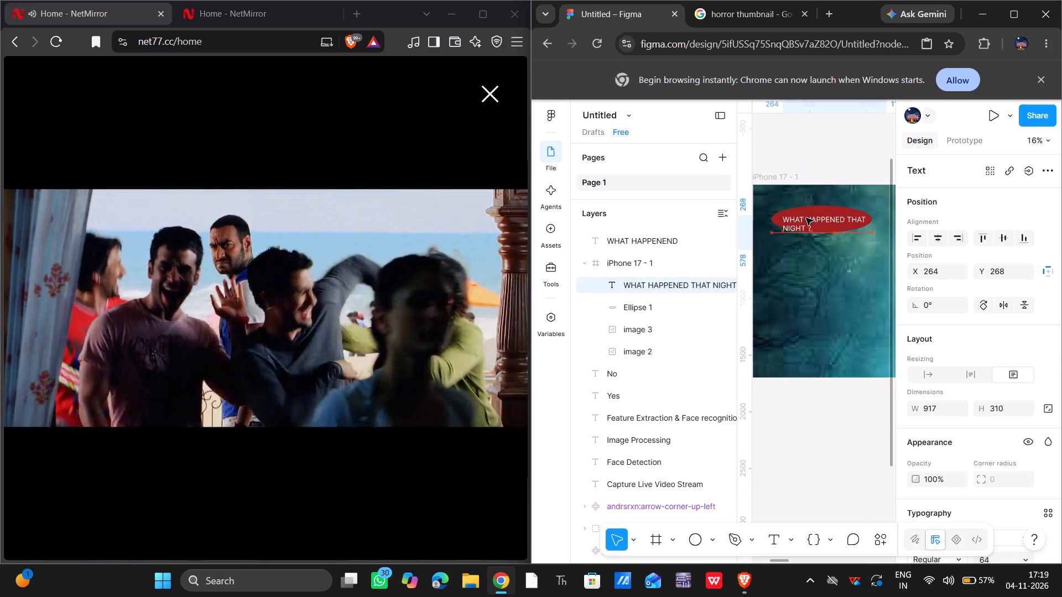
drag(806, 218, 805, 213)
click(805, 213)
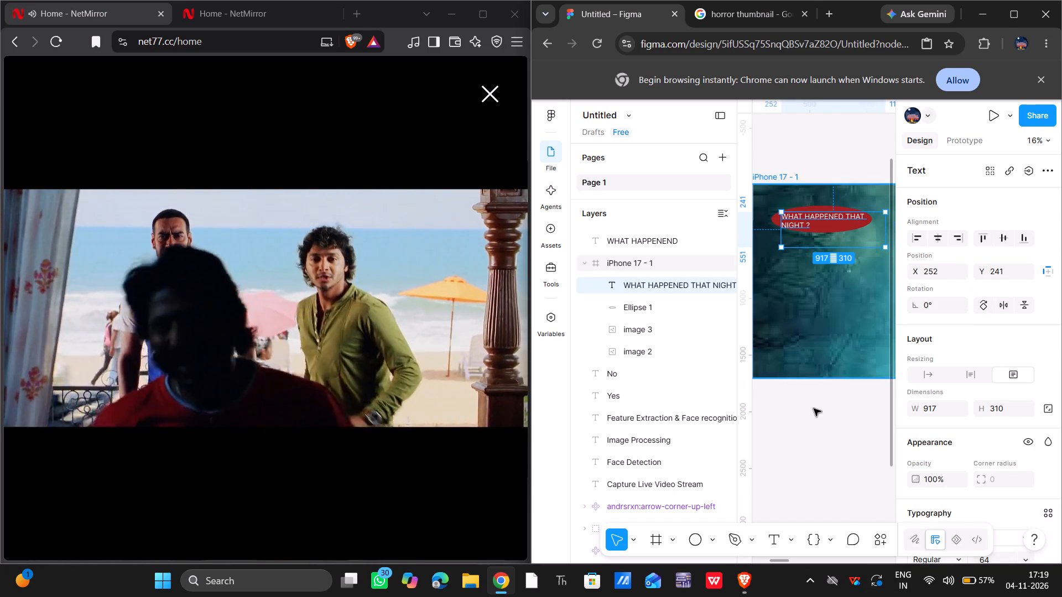
click(818, 458)
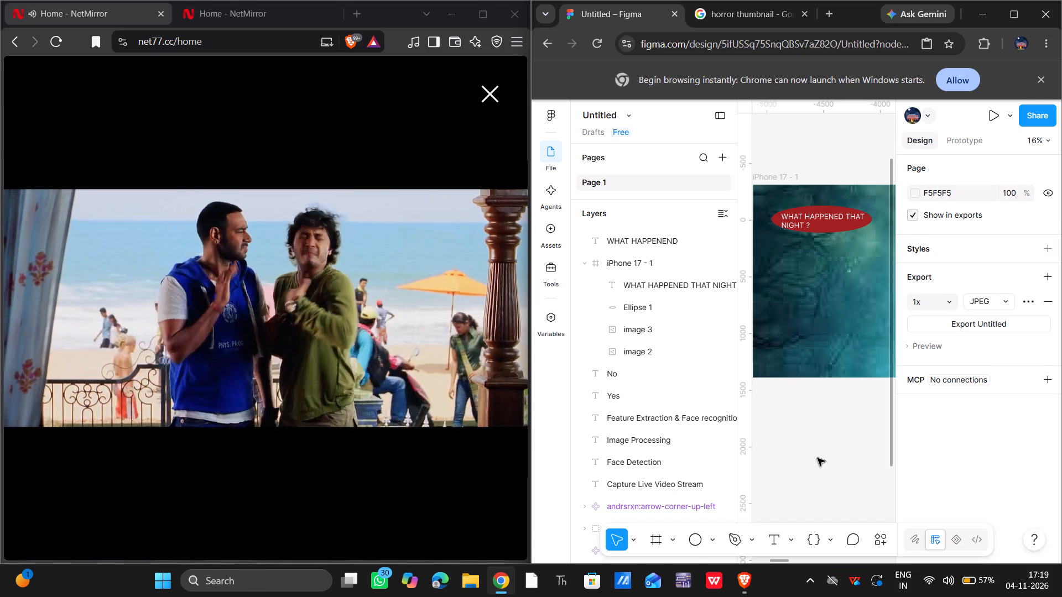
Add a text layer reading "The Story of that village" on the empty canvas below the forest frame.
click(773, 544)
click(785, 453)
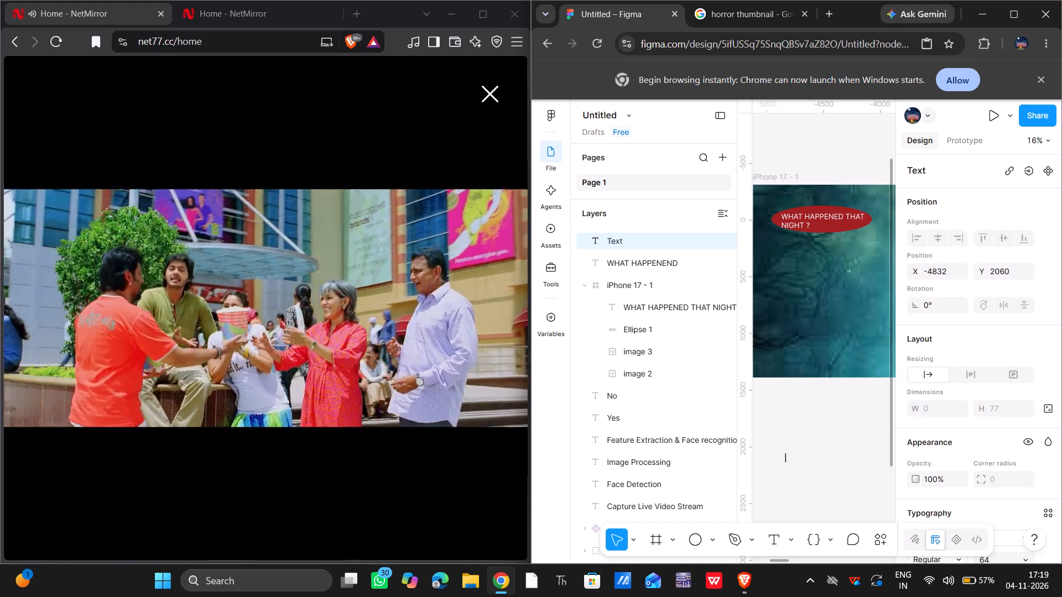
text(he)
key(space)
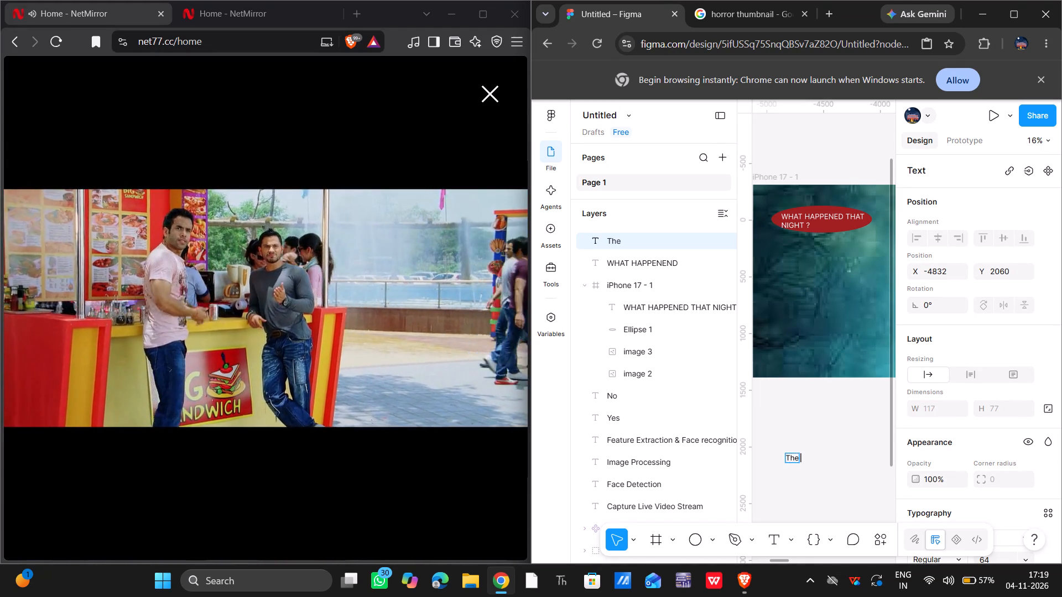
key(space)
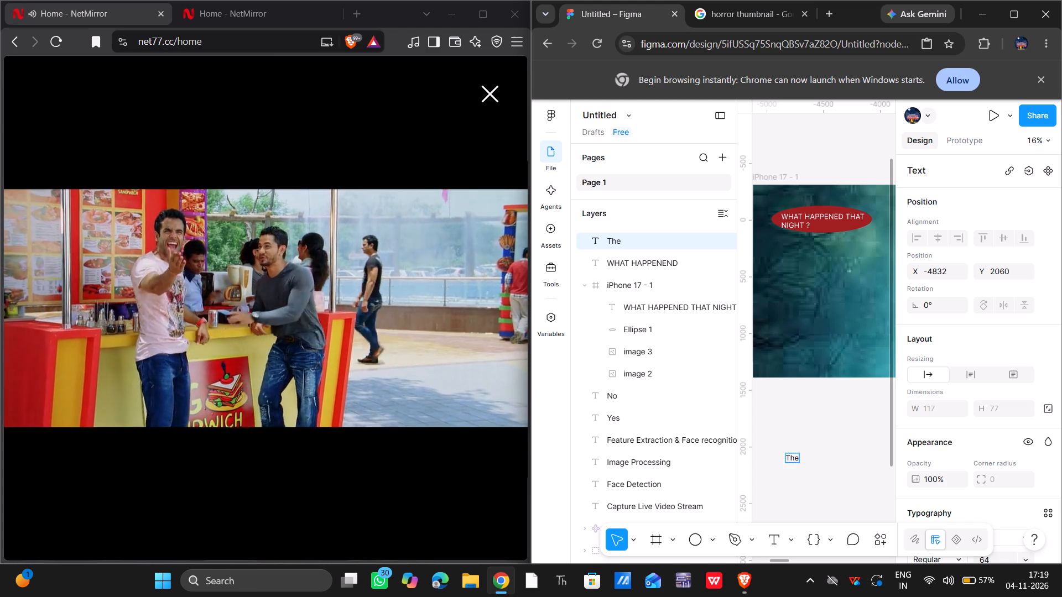
key(s)
text(tory of that village)
key(space)
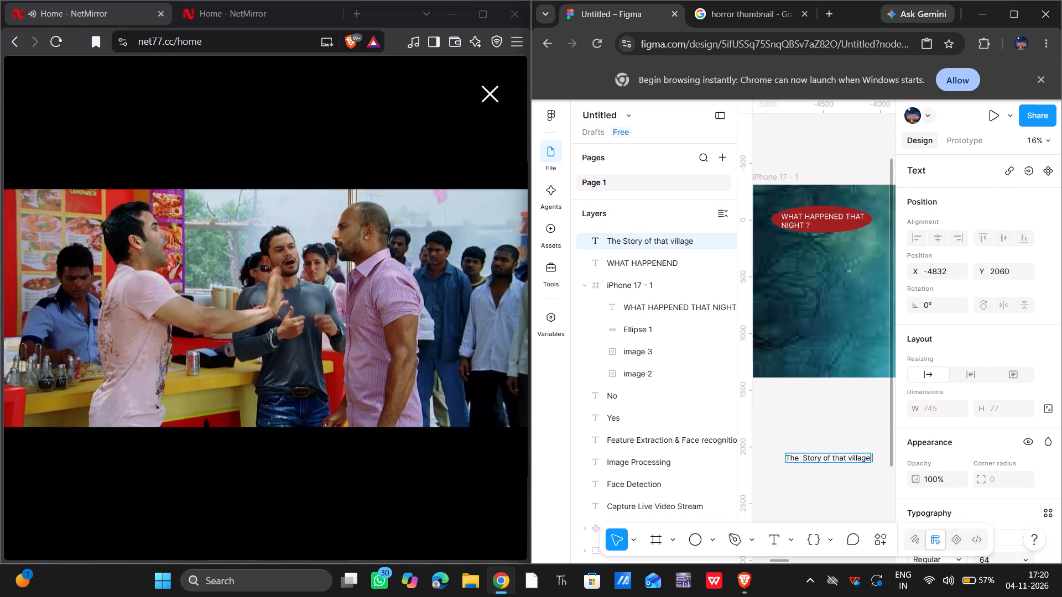
key(space)
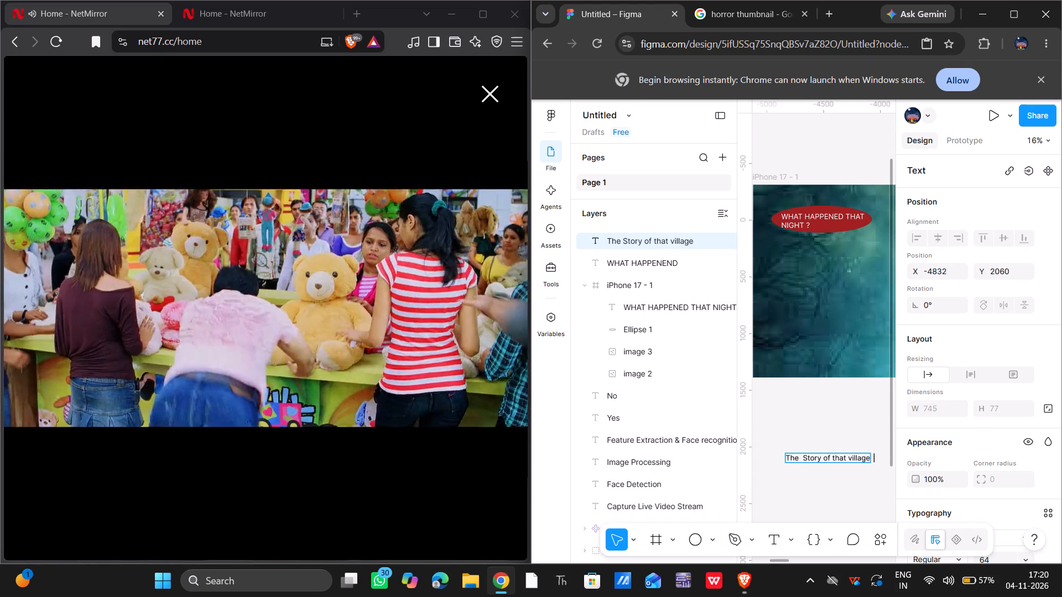
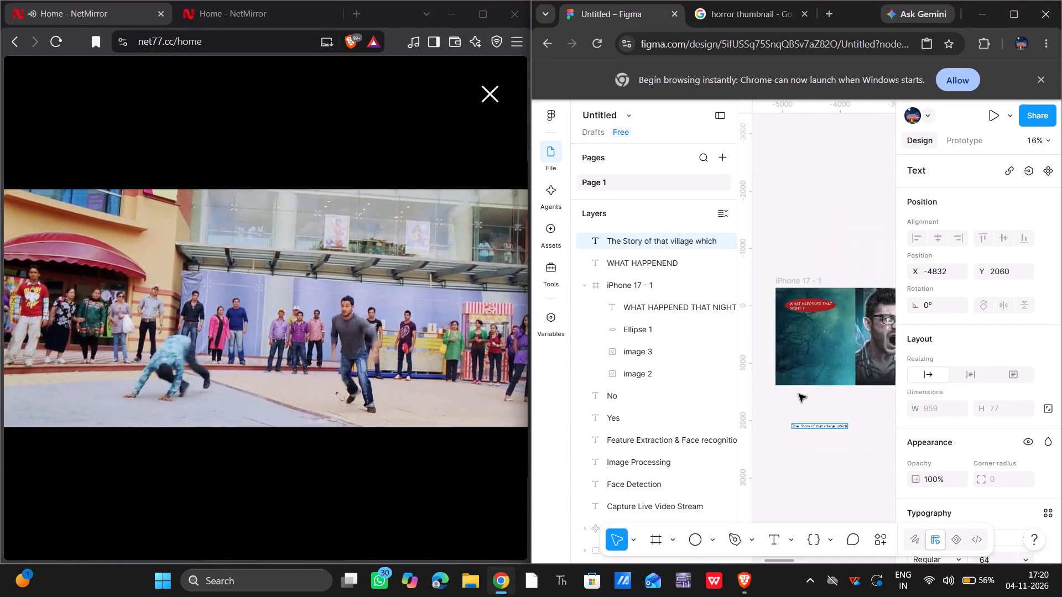
Extend the story text so it reads "The Story of that village which banned entry for everyone".
key(space)
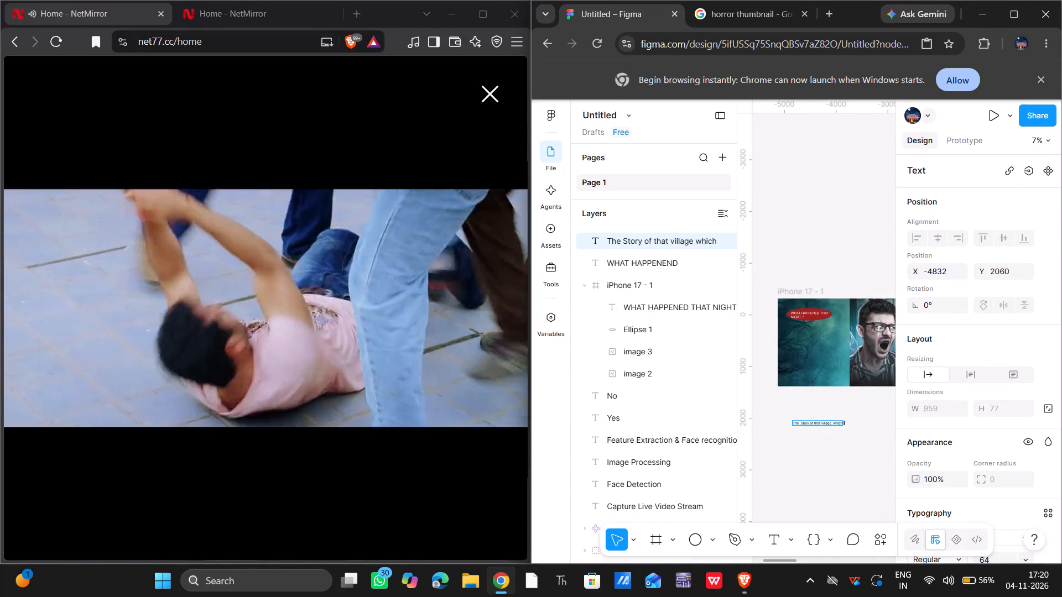
text(banned entry for)
key(space)
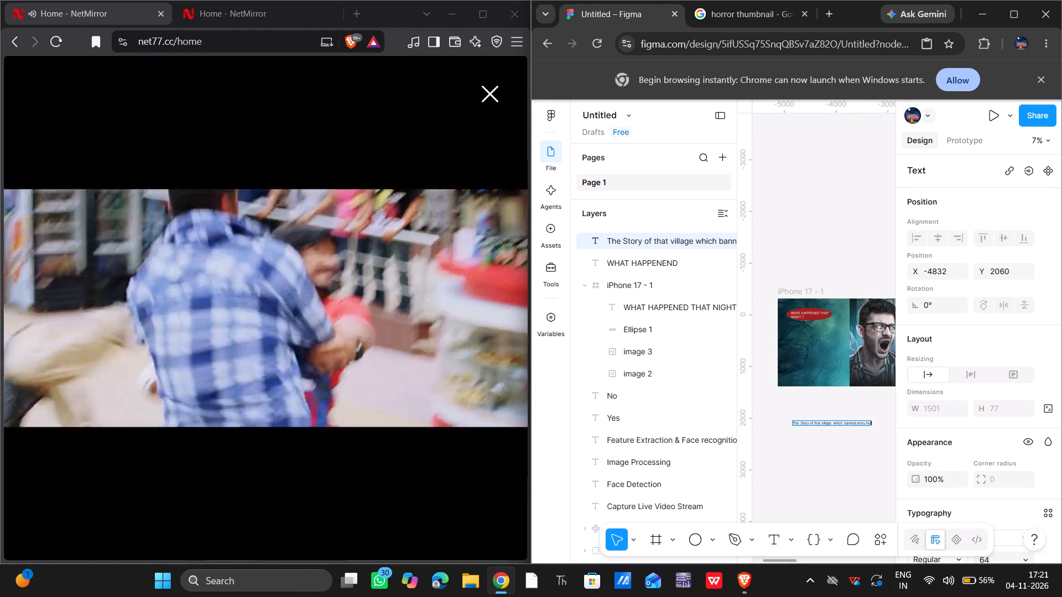
text(everyone)
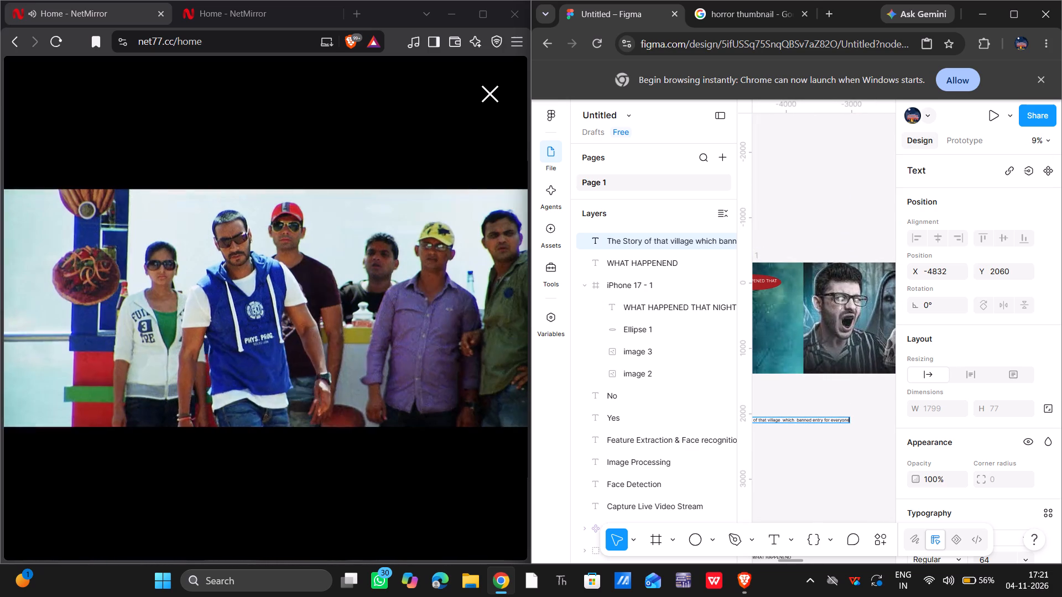
click(813, 460)
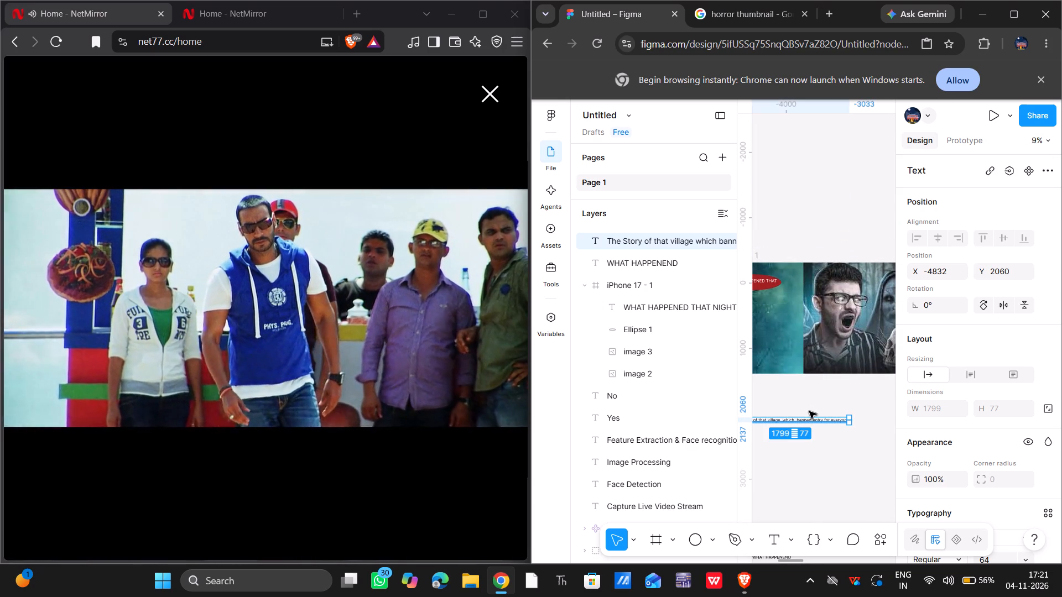
Move the story text into the forest frame below the red ellipse, at about X 152, Y 773.
drag(808, 422, 821, 367)
drag(821, 367, 830, 321)
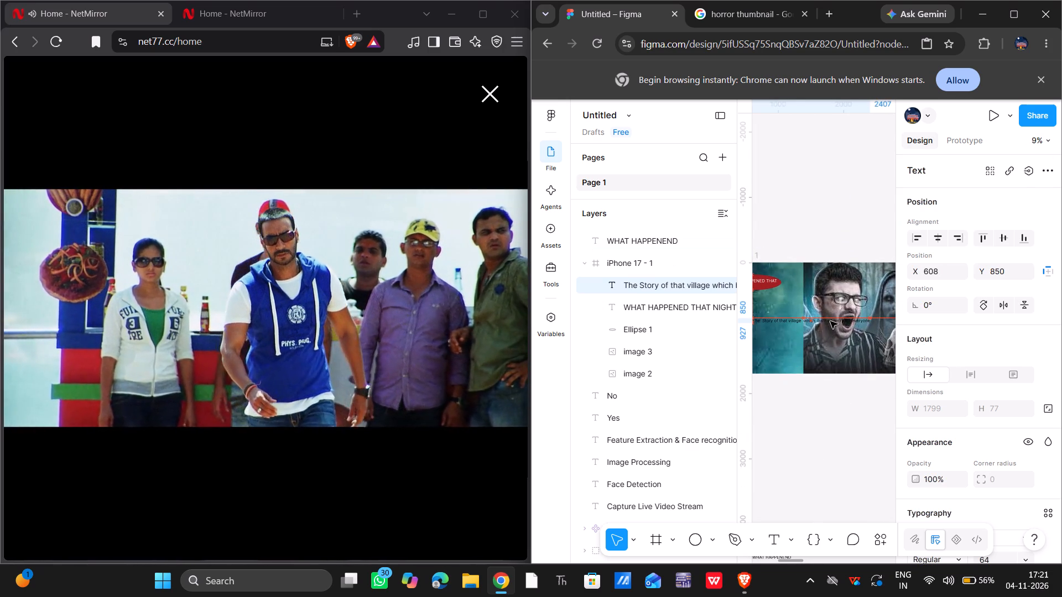
drag(830, 321, 837, 341)
scroll(837, 341, right, 1)
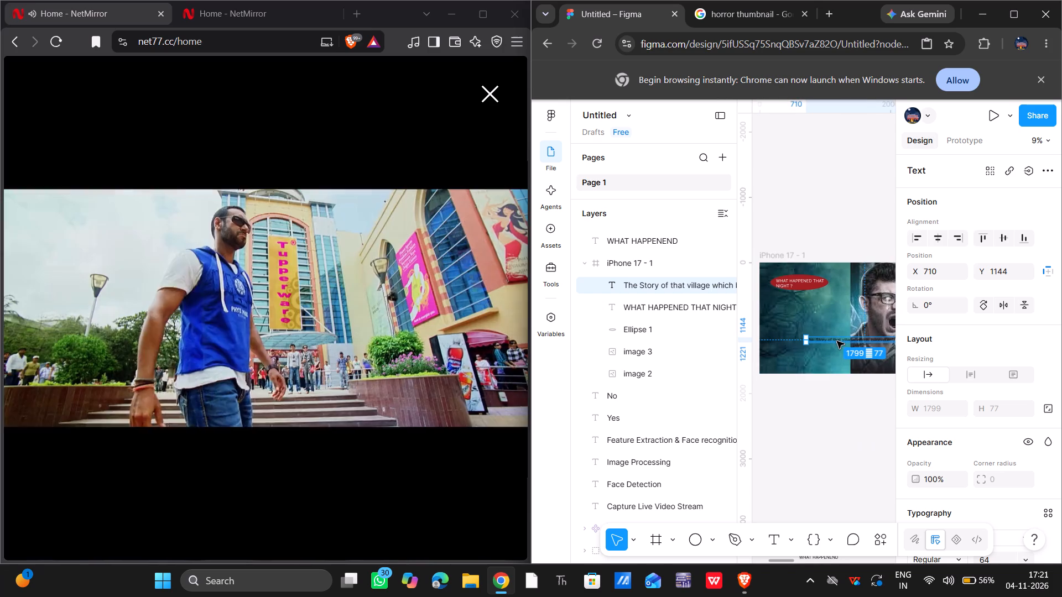
click(836, 336)
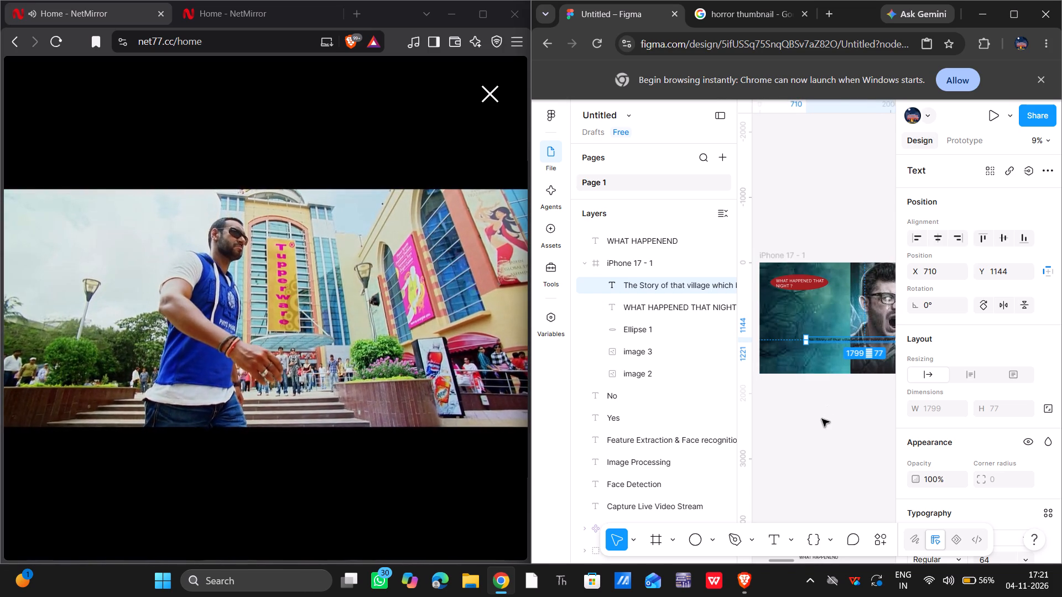
click(822, 419)
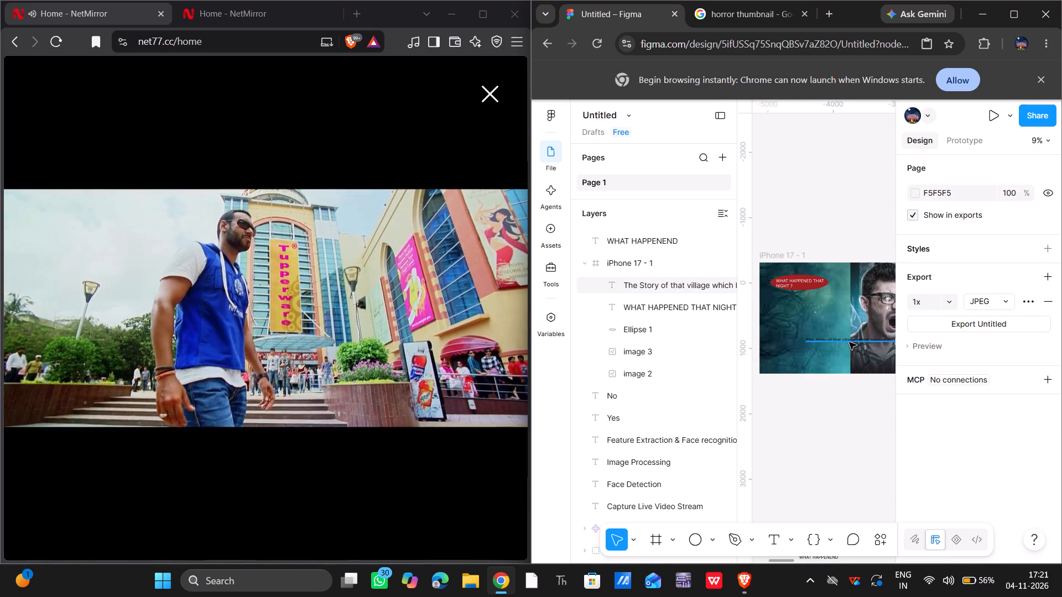
drag(850, 342, 805, 307)
drag(805, 307, 813, 315)
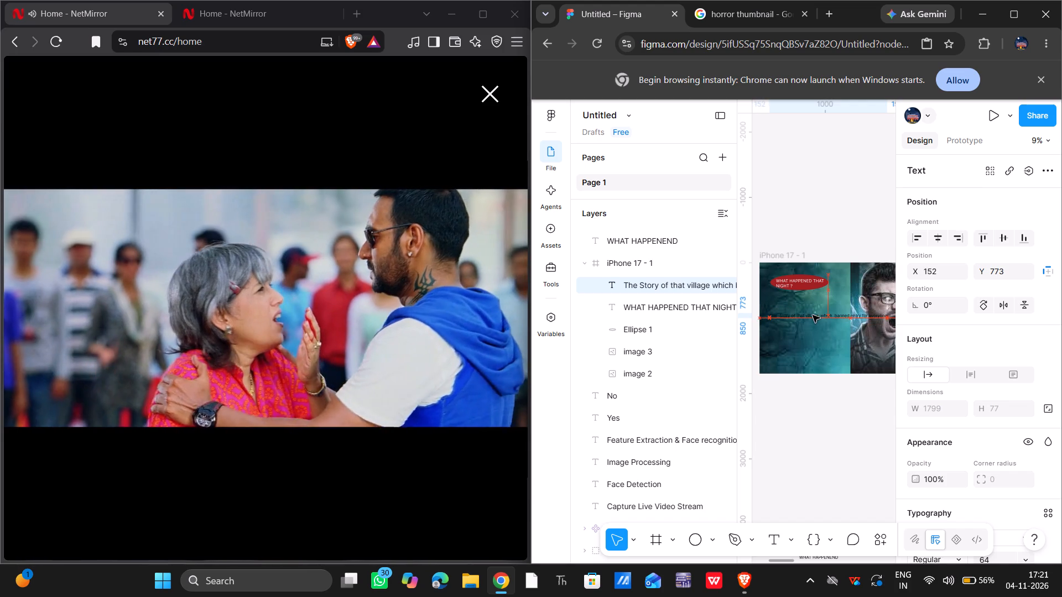
drag(813, 315, 813, 313)
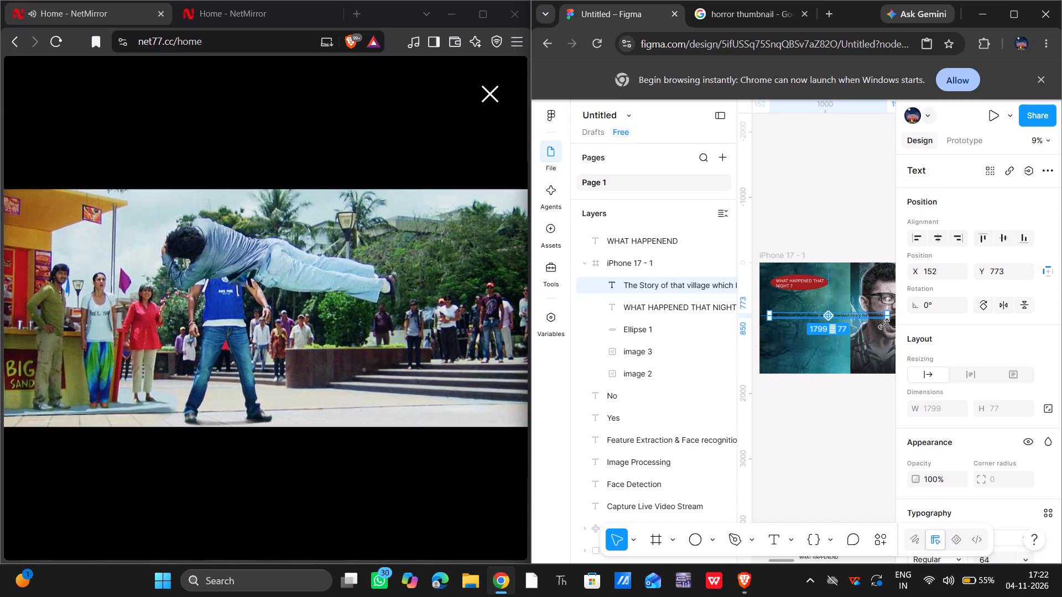
Resize the story text box to about 690 × 541 so its text wraps onto several lines.
drag(883, 323, 805, 337)
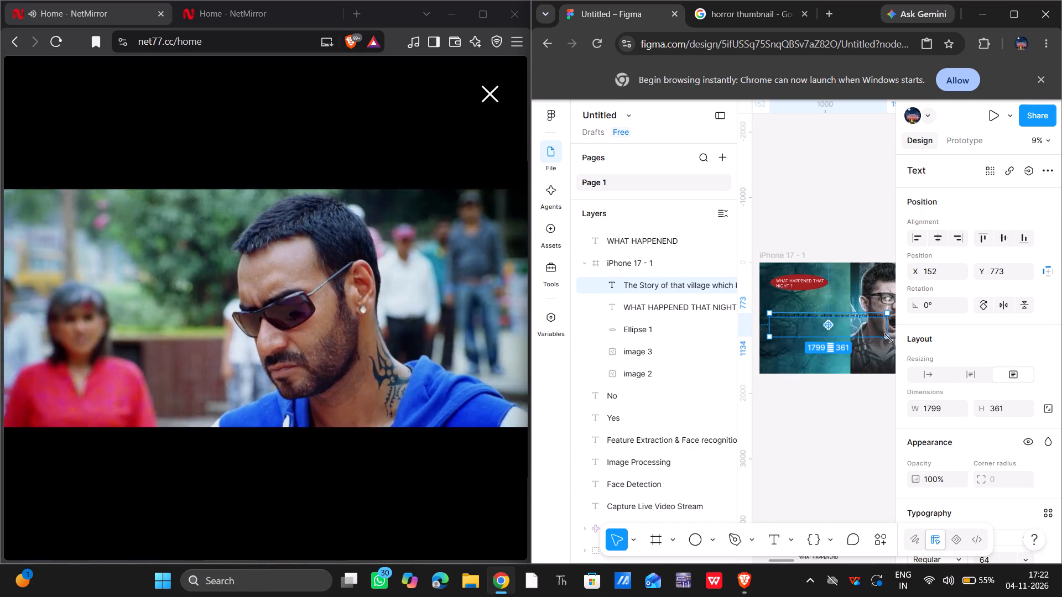
drag(888, 337, 814, 347)
click(821, 317)
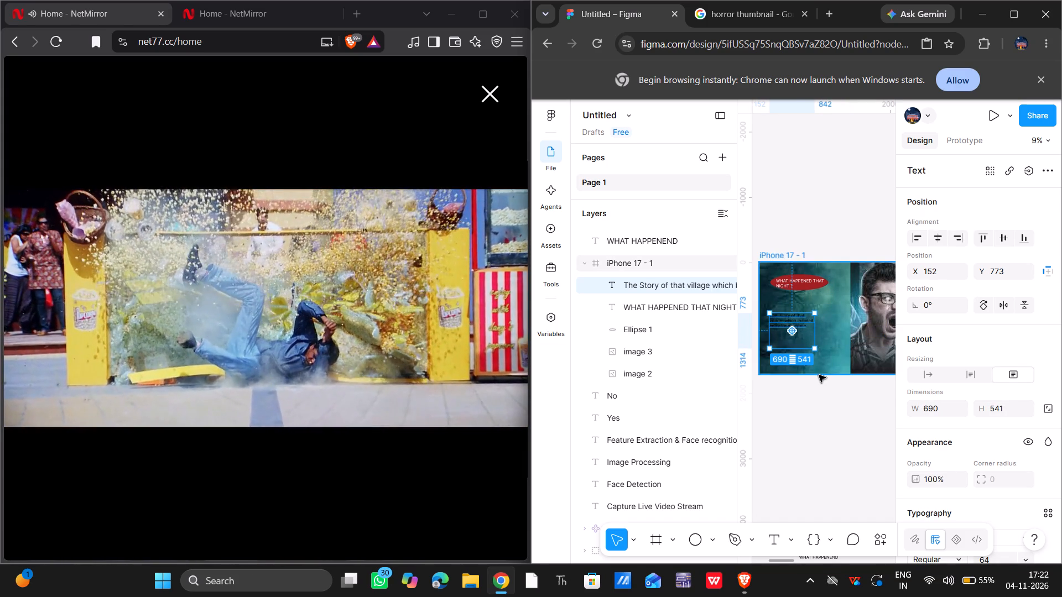
Reposition the story text box below the red ellipse, at about X 361, Y 711.
scroll(819, 375, right, 1)
scroll(819, 375, left, 1)
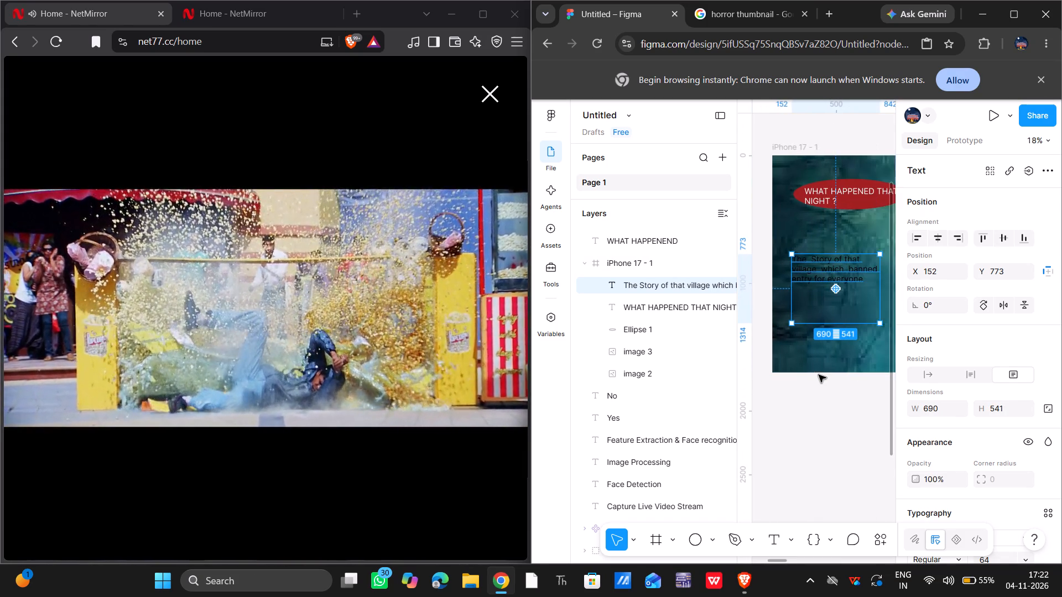
scroll(819, 375, left, 1)
drag(814, 275, 839, 250)
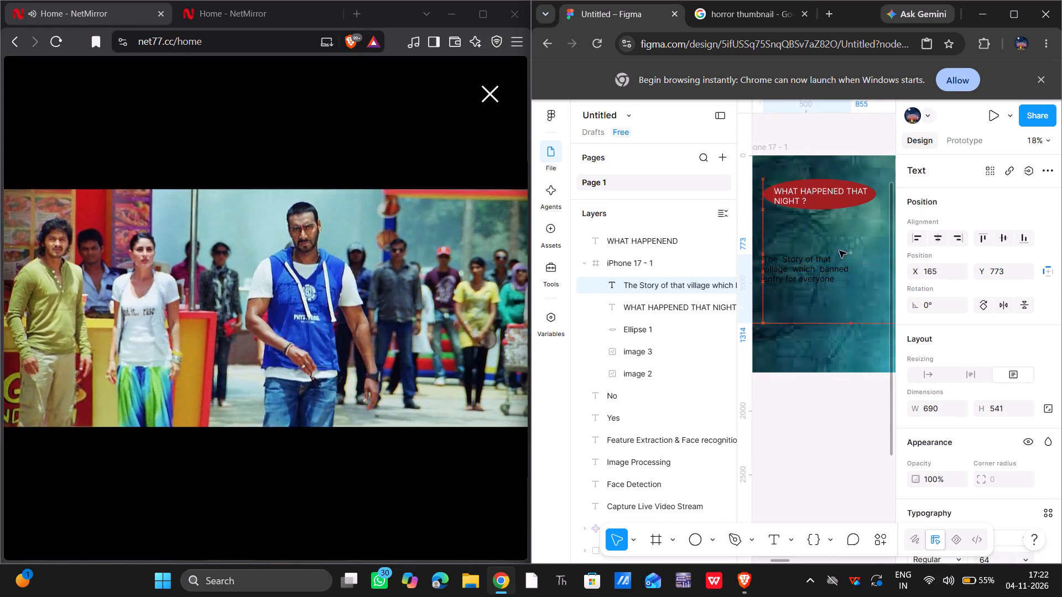
drag(839, 250, 837, 270)
Change the story text's fill colour to the off-white page colour F5F5F5.
scroll(955, 453, down, 1)
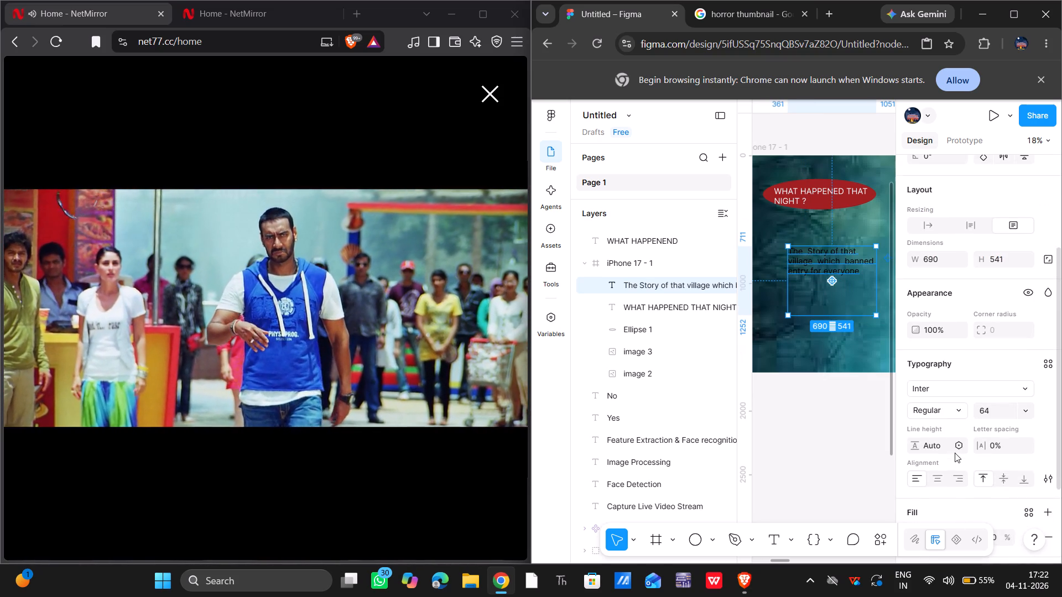
scroll(955, 453, down, 2)
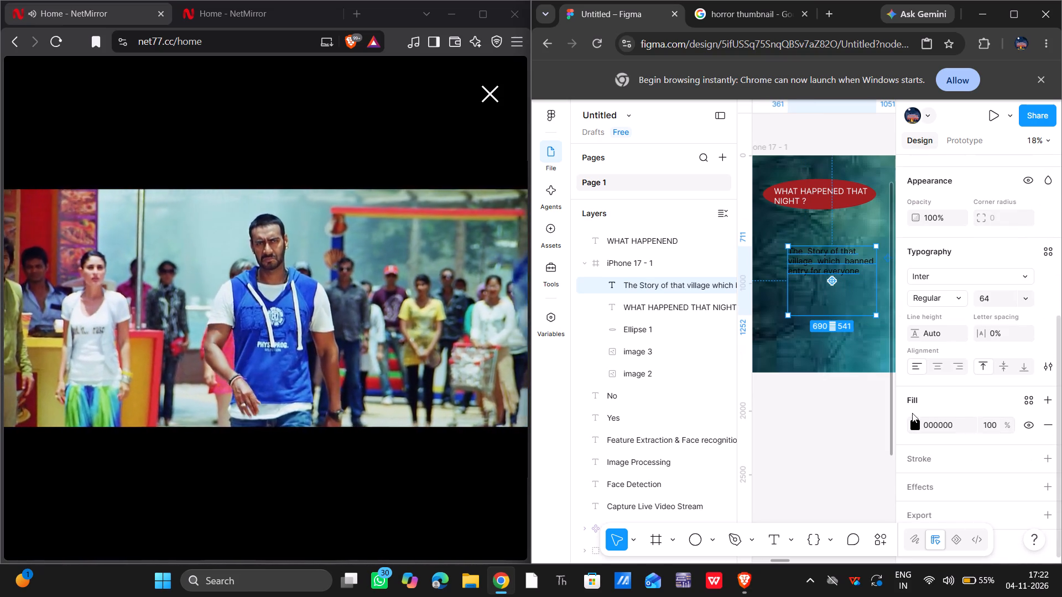
click(913, 422)
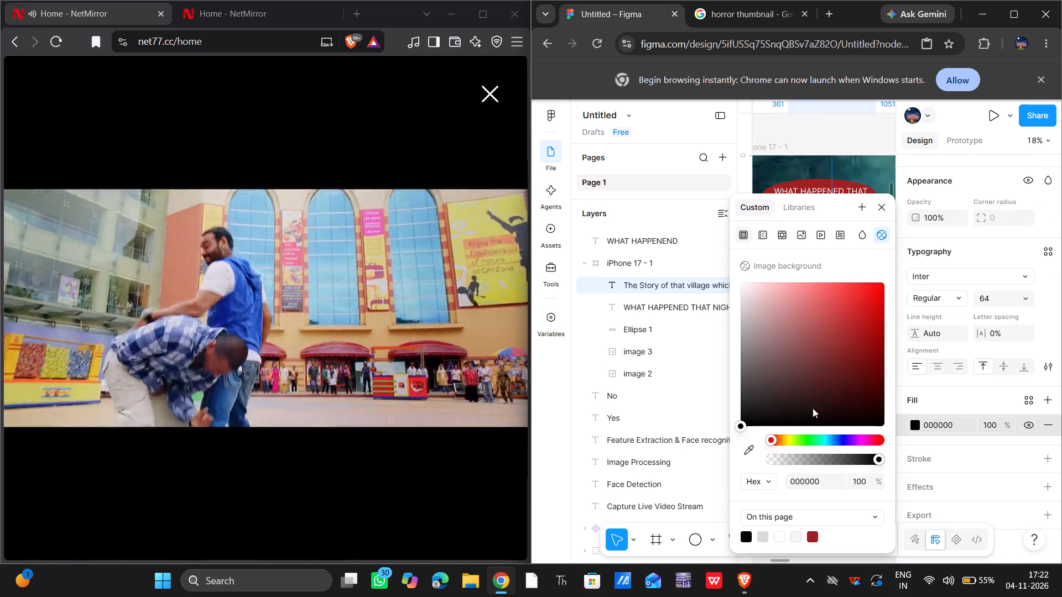
click(792, 535)
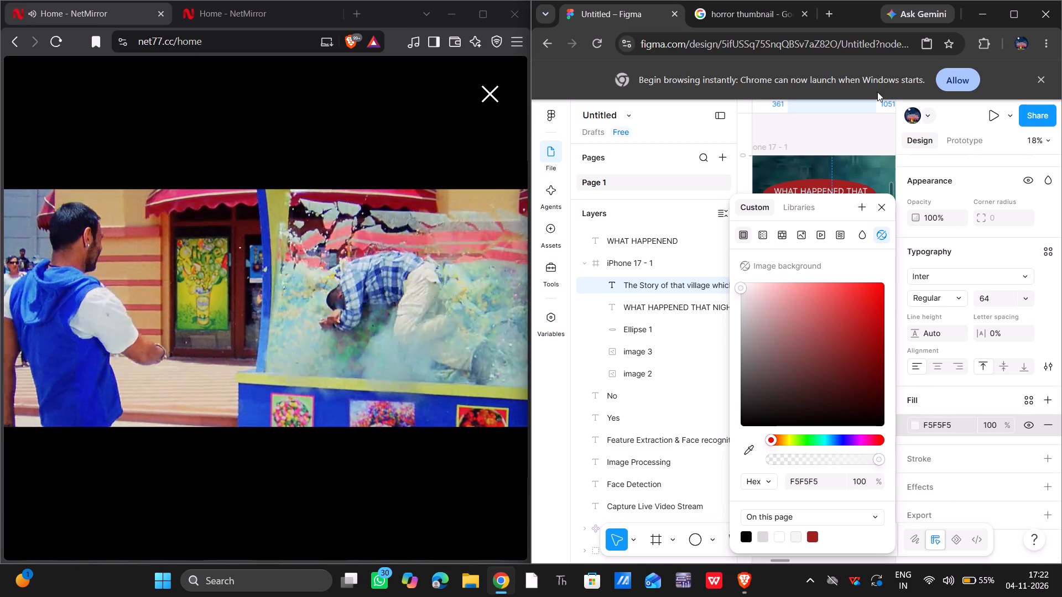
click(850, 128)
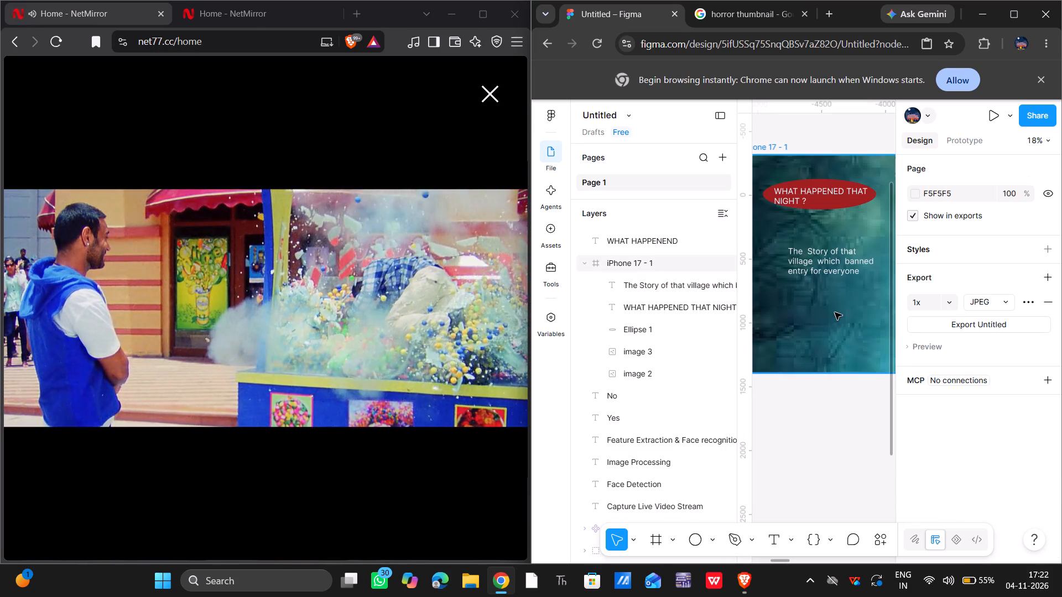
Set the font weight of the story text in the forest frame to Semi Bold.
click(834, 257)
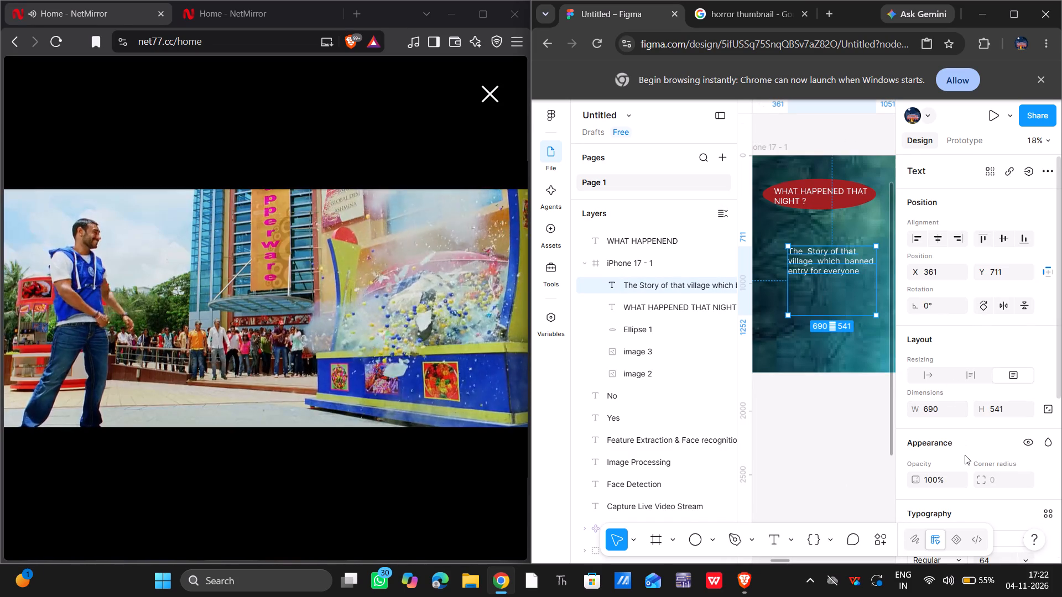
scroll(965, 455, down, 2)
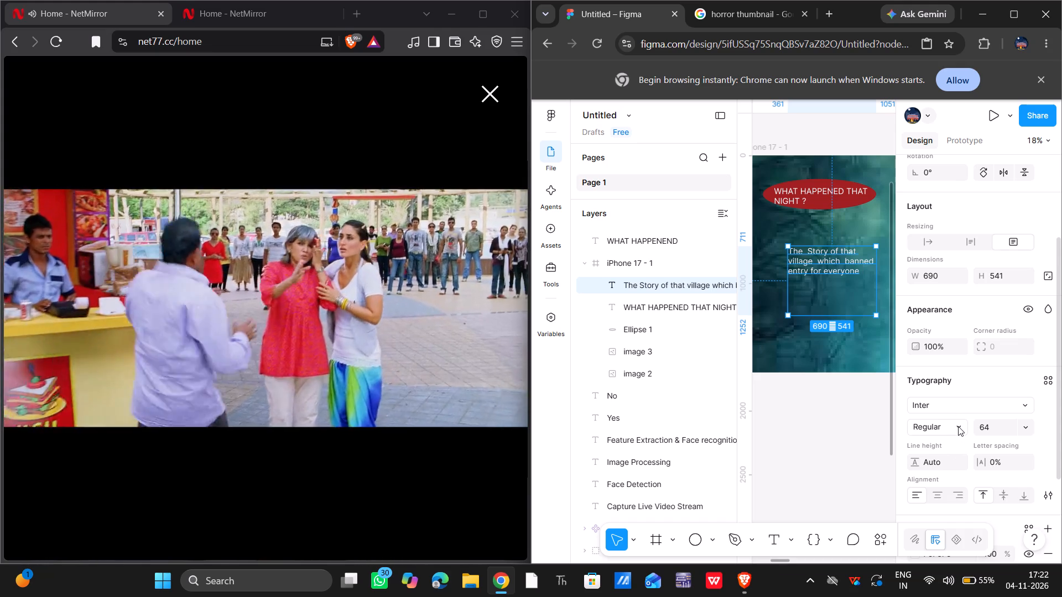
click(958, 426)
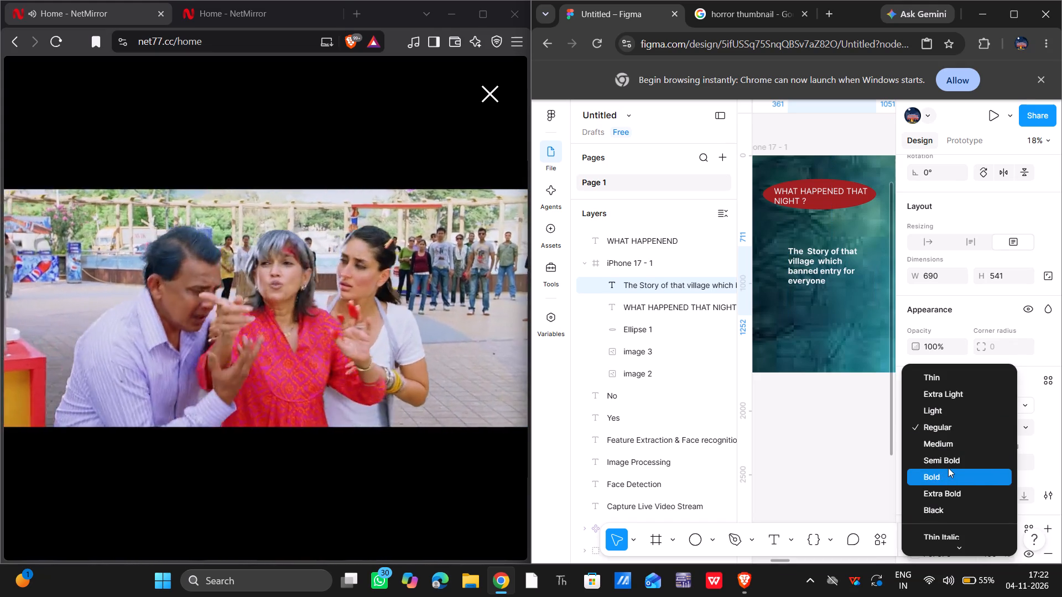
click(949, 458)
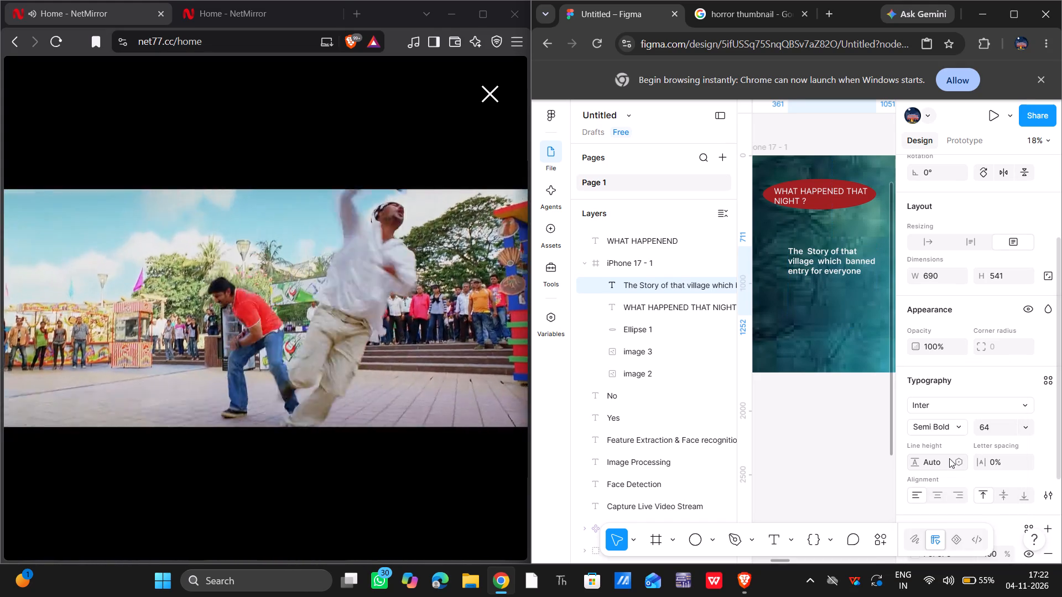
Center-align the story text horizontally within its text box.
scroll(946, 469, down, 1)
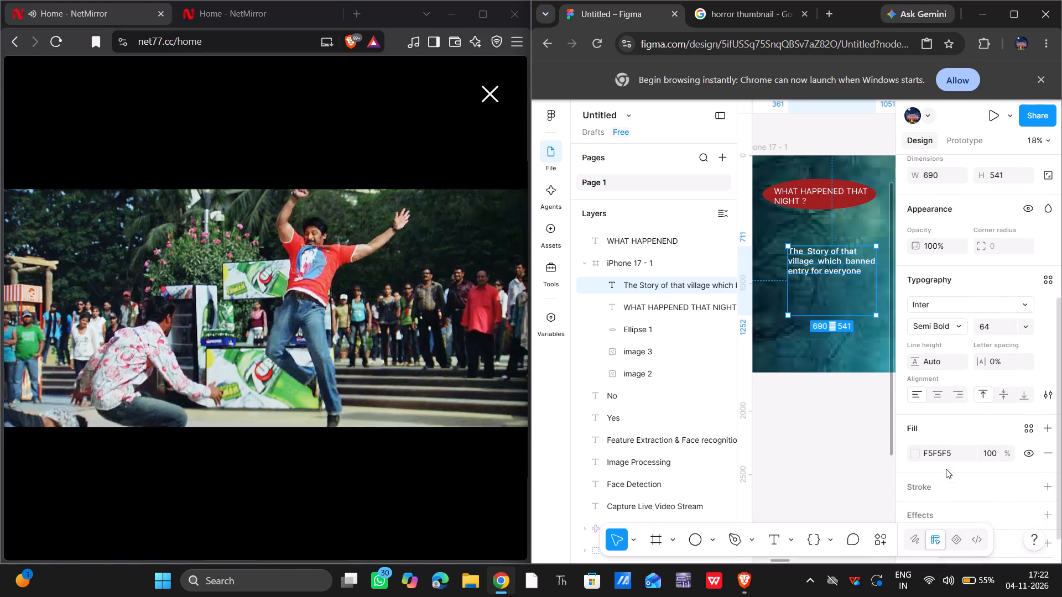
scroll(946, 469, down, 2)
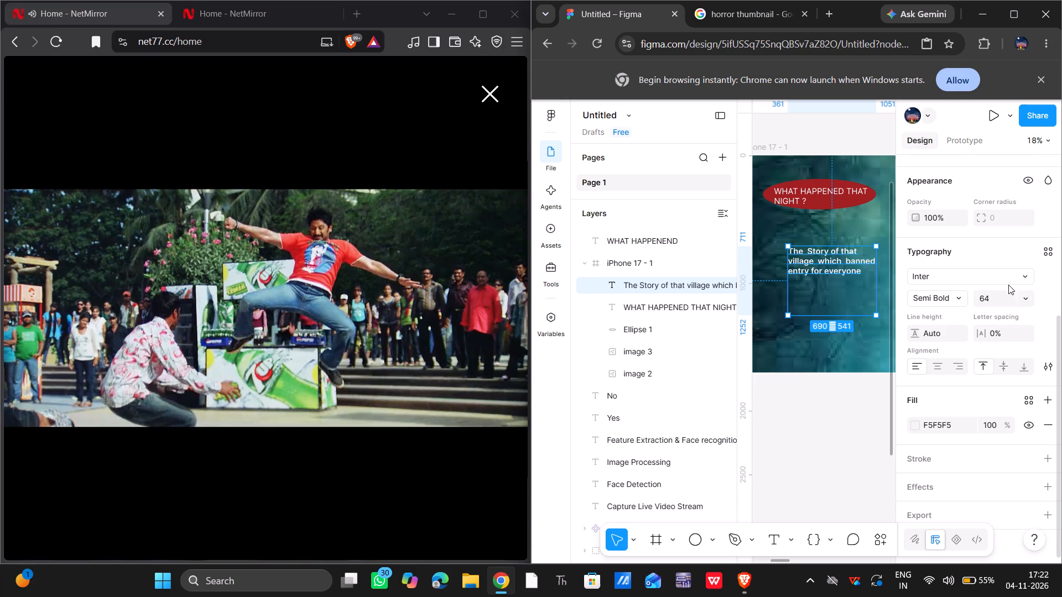
scroll(955, 291, up, 3)
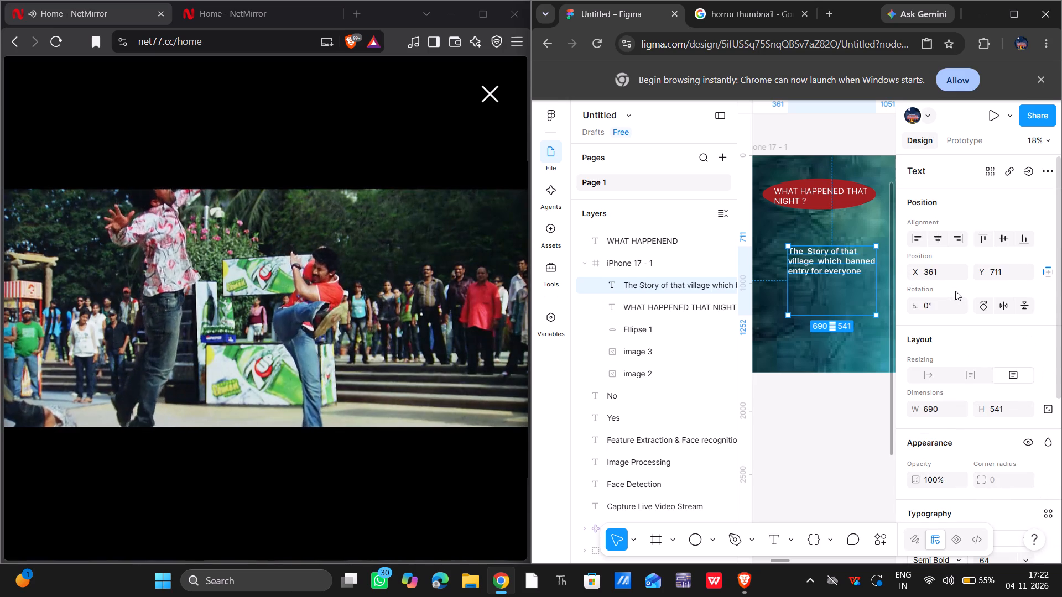
scroll(955, 291, up, 2)
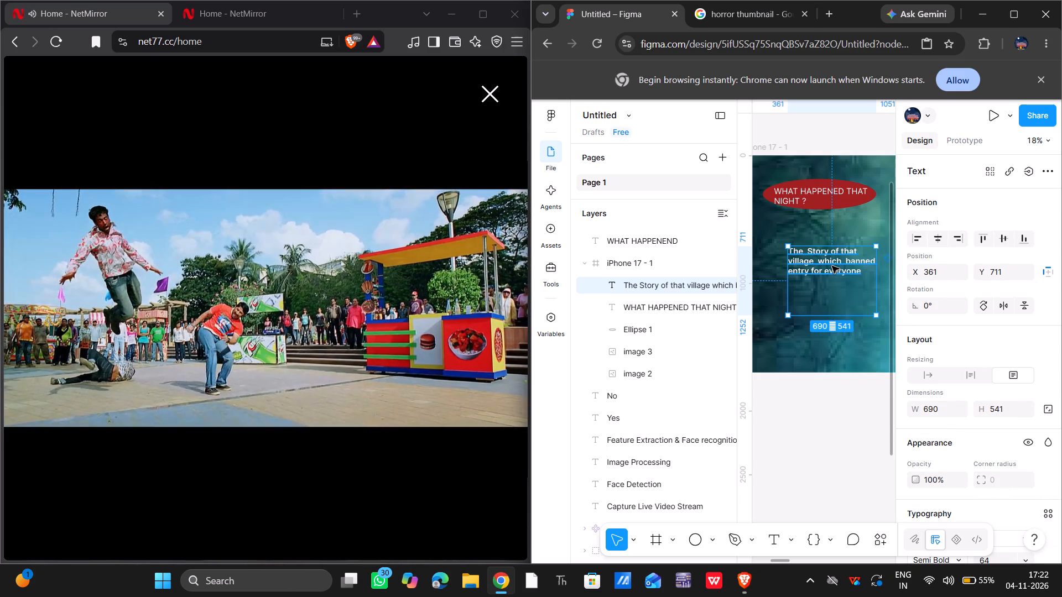
click(832, 266)
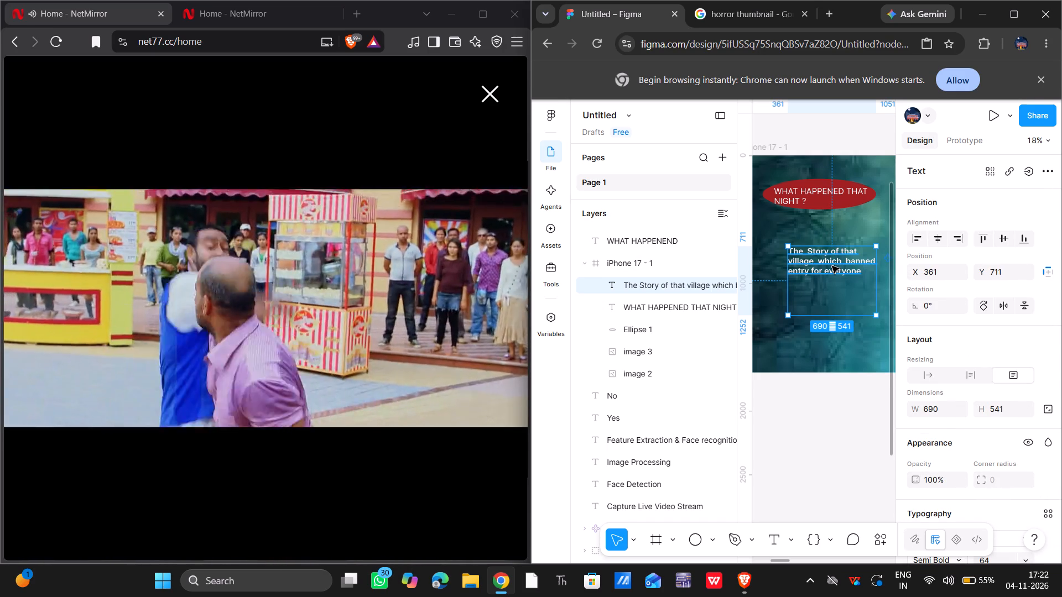
scroll(981, 421, down, 3)
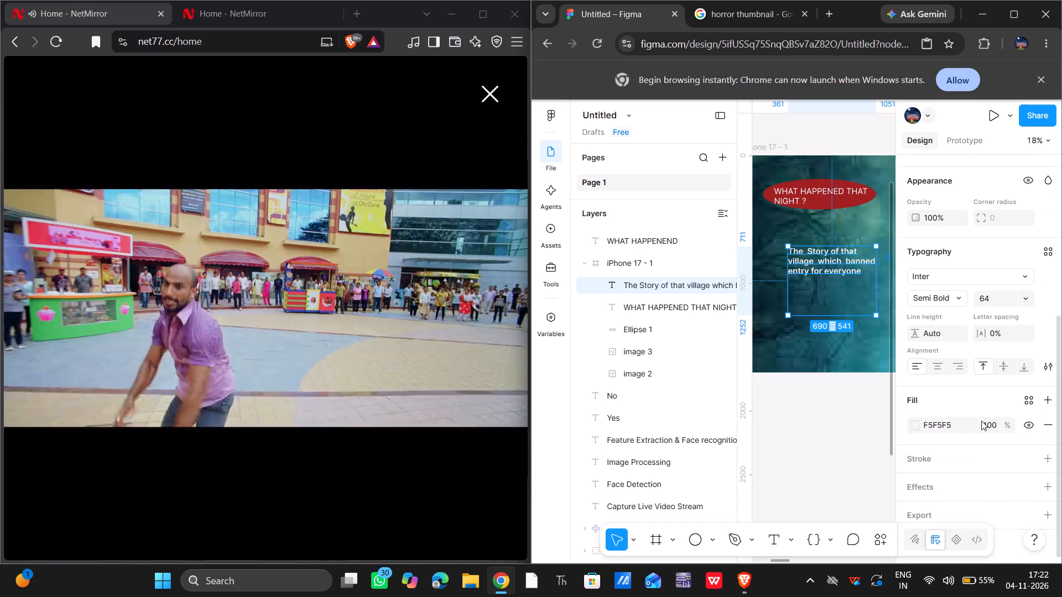
scroll(981, 421, down, 1)
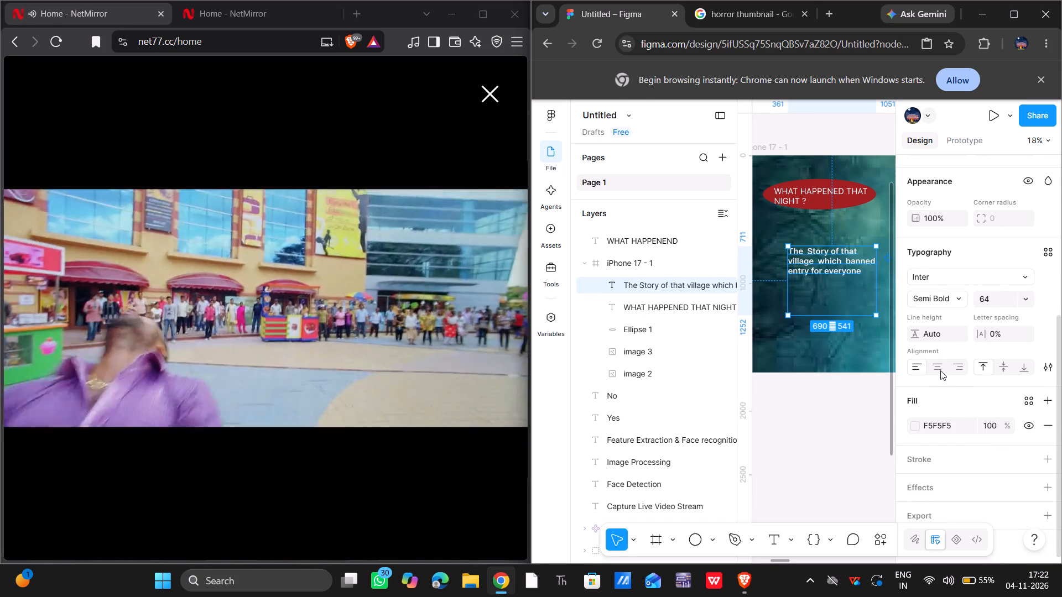
click(938, 365)
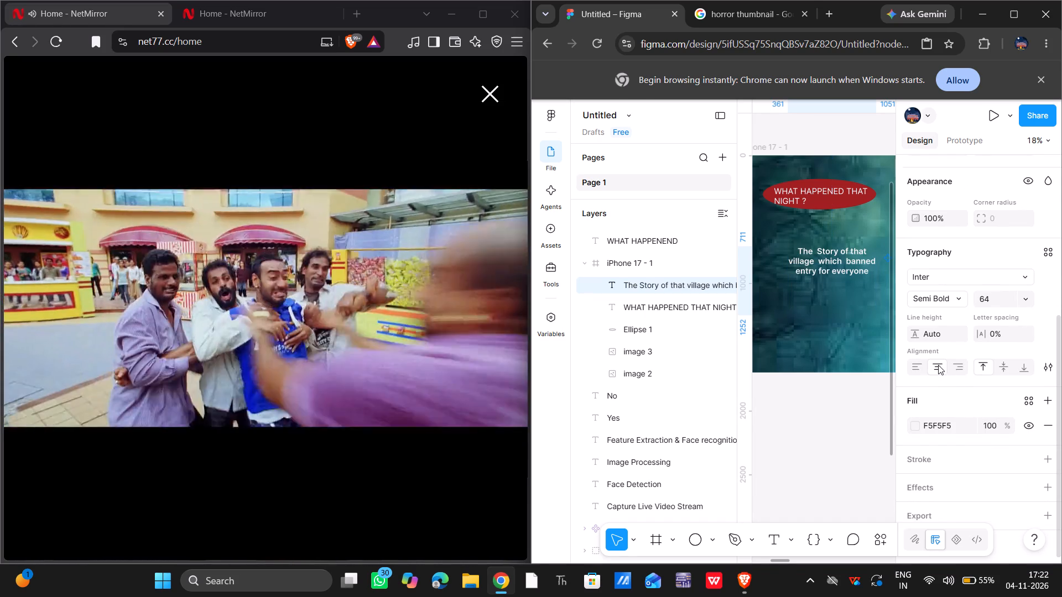
Set the letter spacing of the story text in the forest frame to 1.5%.
scroll(938, 365, down, 2)
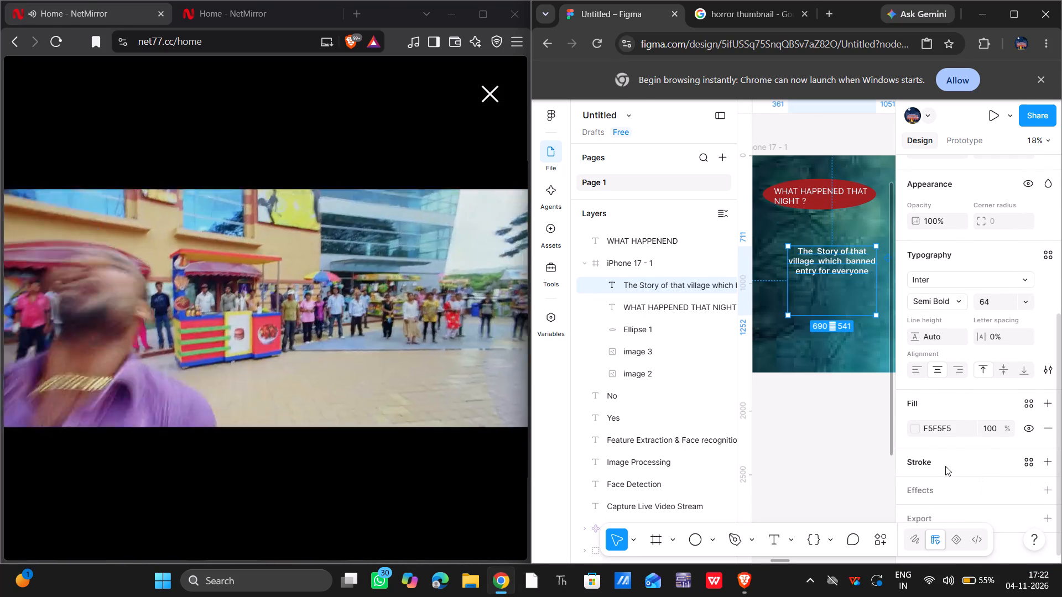
scroll(945, 466, down, 2)
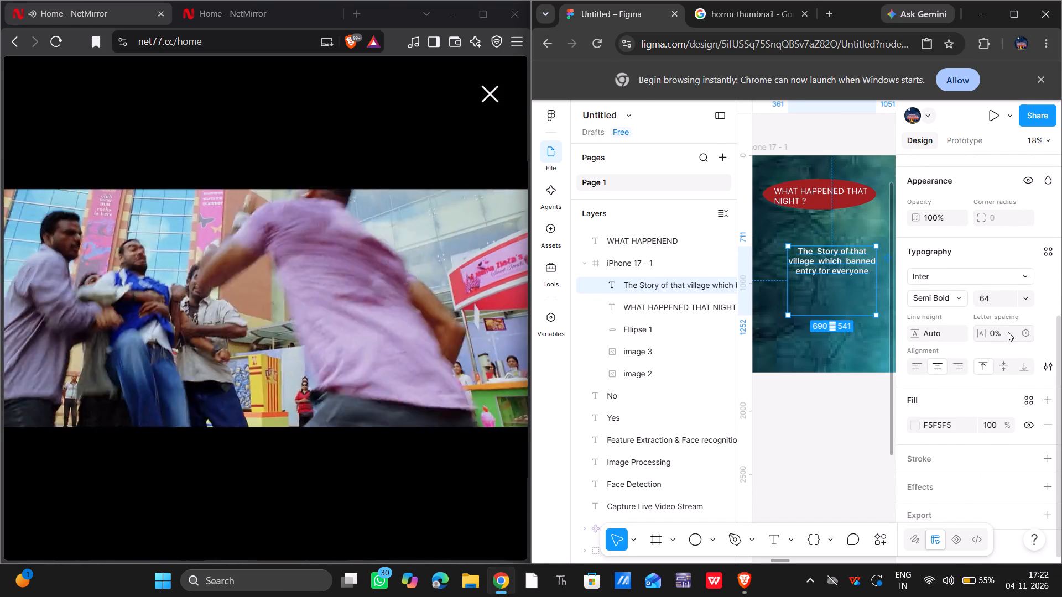
click(1008, 332)
key(BackSpace)
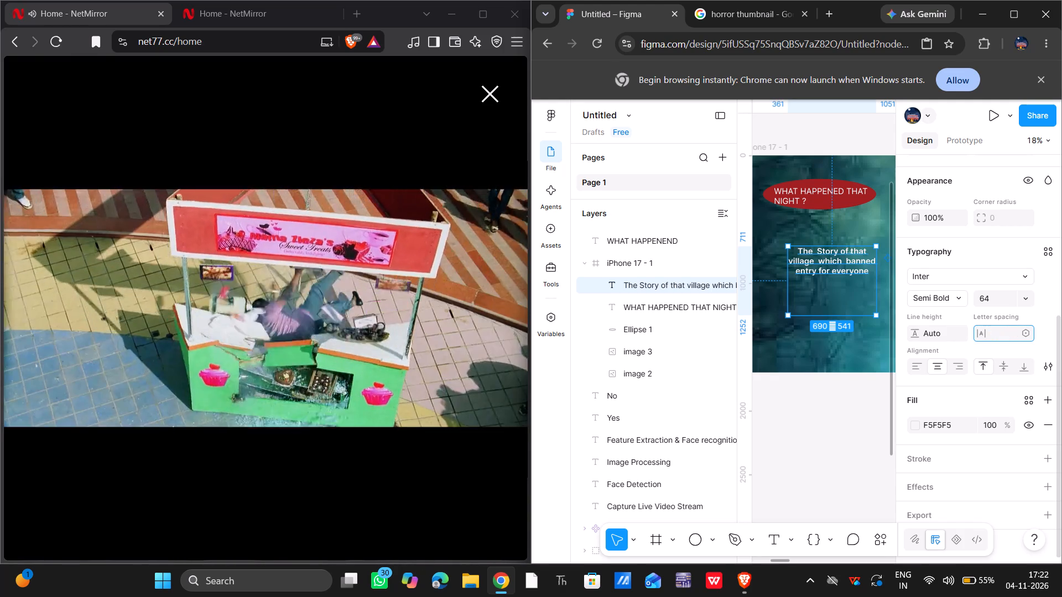
key(1)
text(.4)
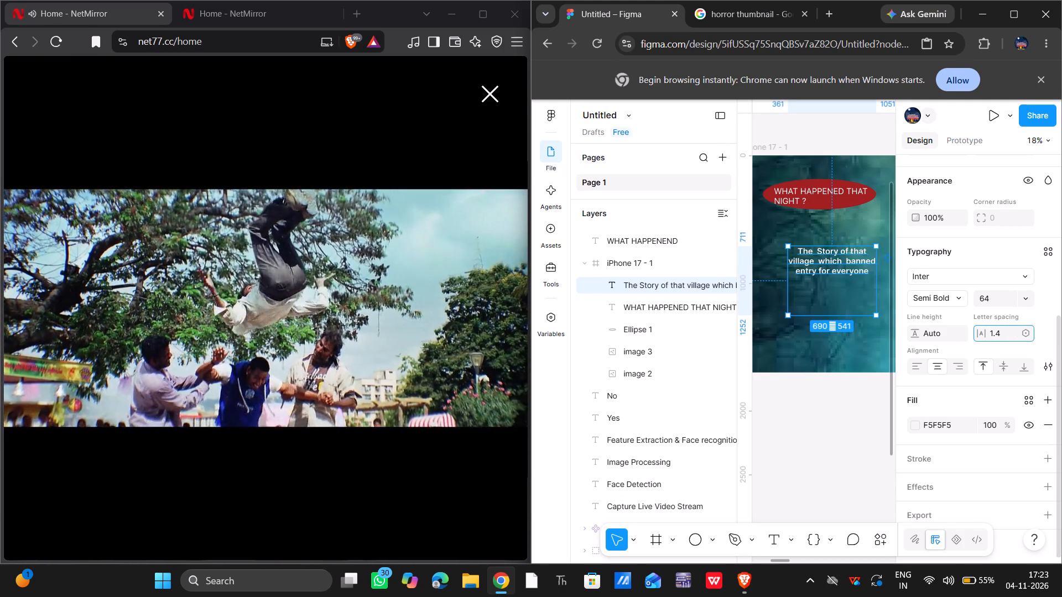
key(BackSpace)
key(5)
key(Return)
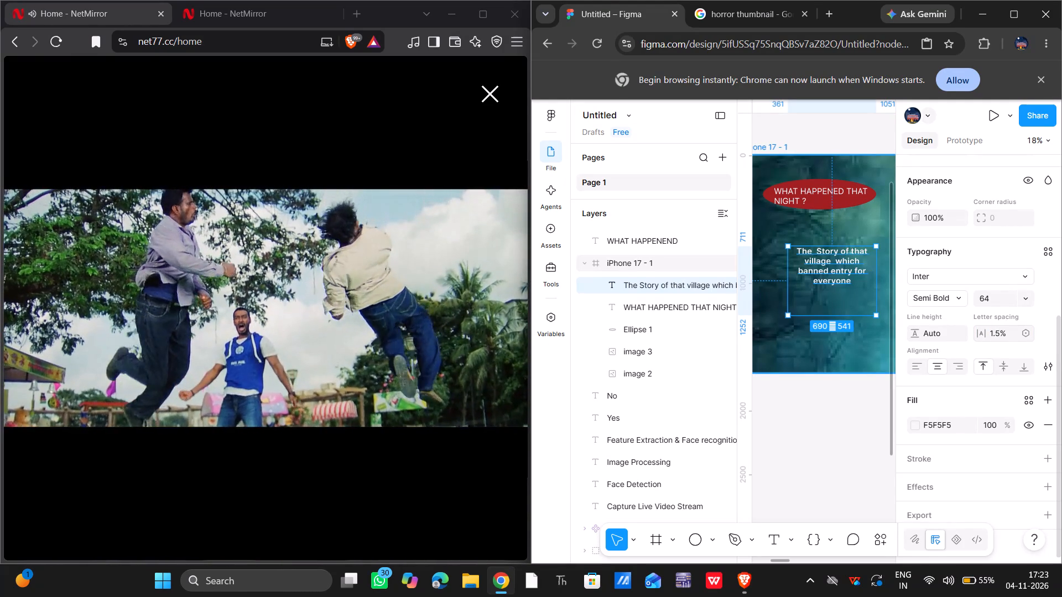
scroll(1007, 397, down, 3)
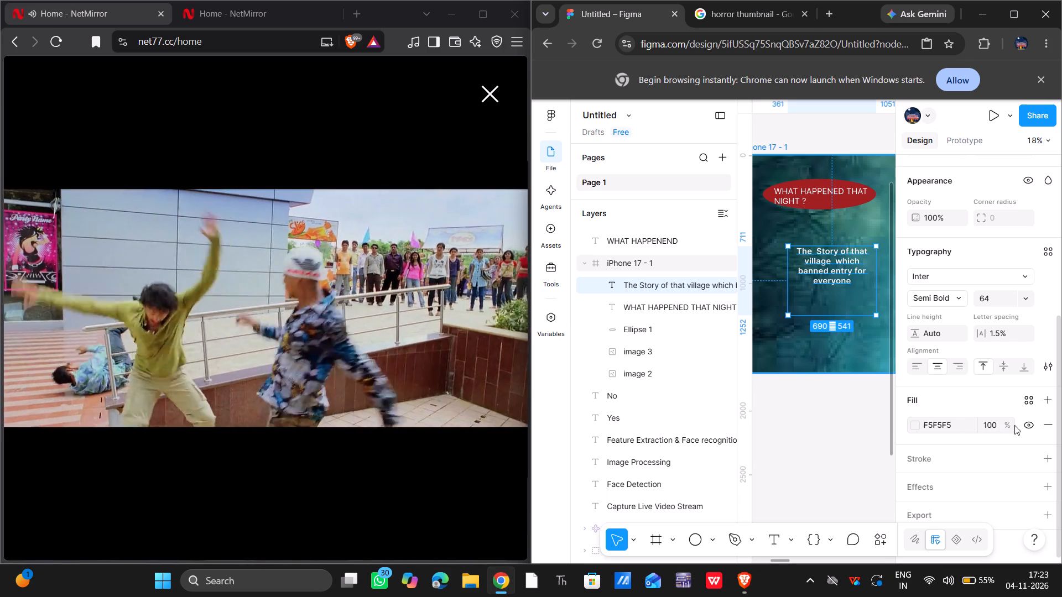
scroll(1030, 425, down, 2)
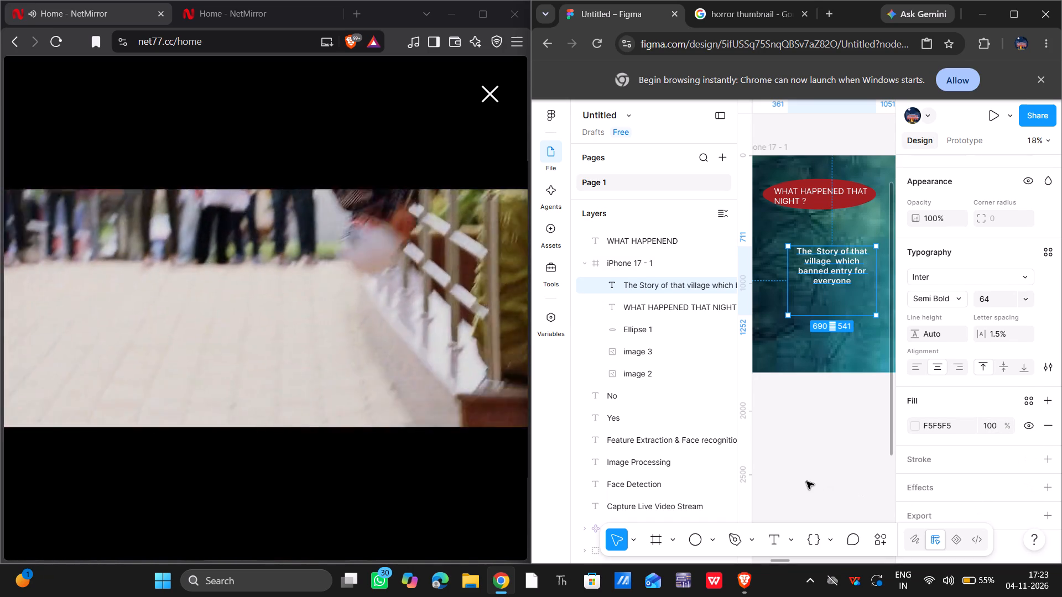
click(806, 481)
Give the story text a Glass effect and a black 000000 outside stroke of weight 1.
scroll(806, 481, down, 1)
scroll(806, 481, up, 1)
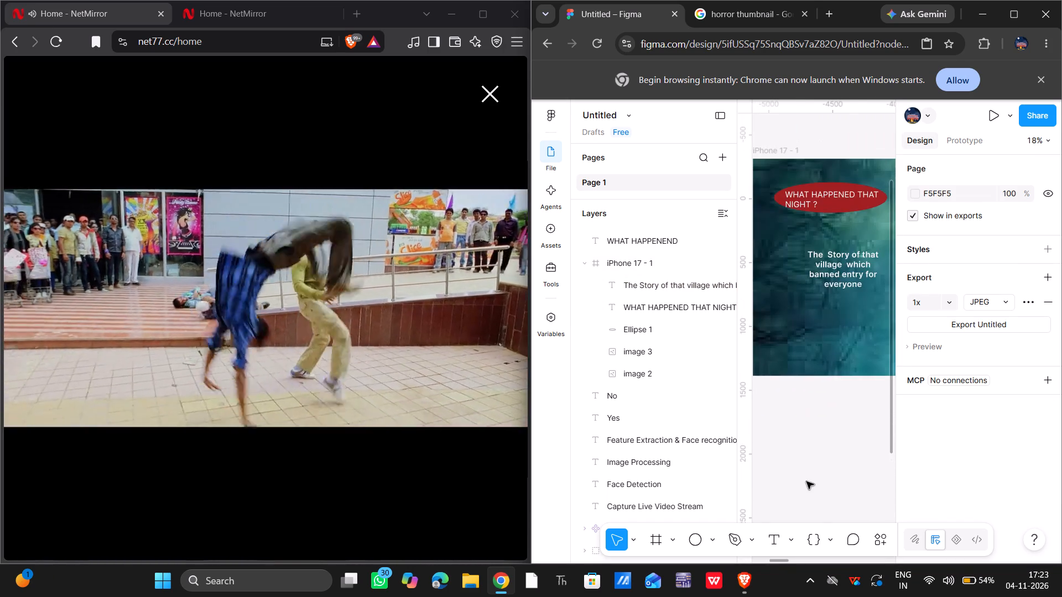
scroll(806, 481, down, 1)
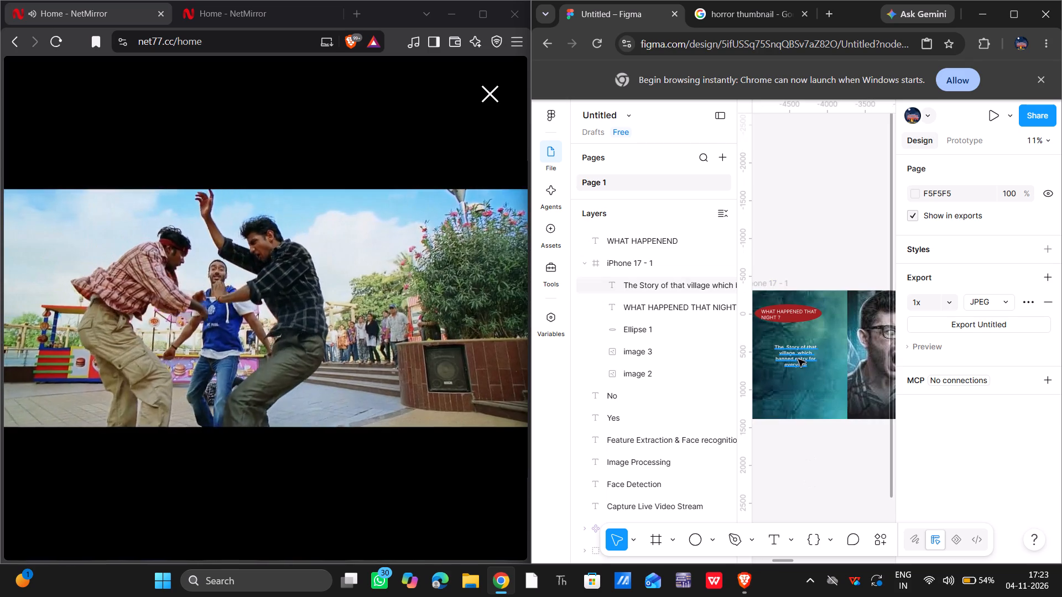
click(798, 355)
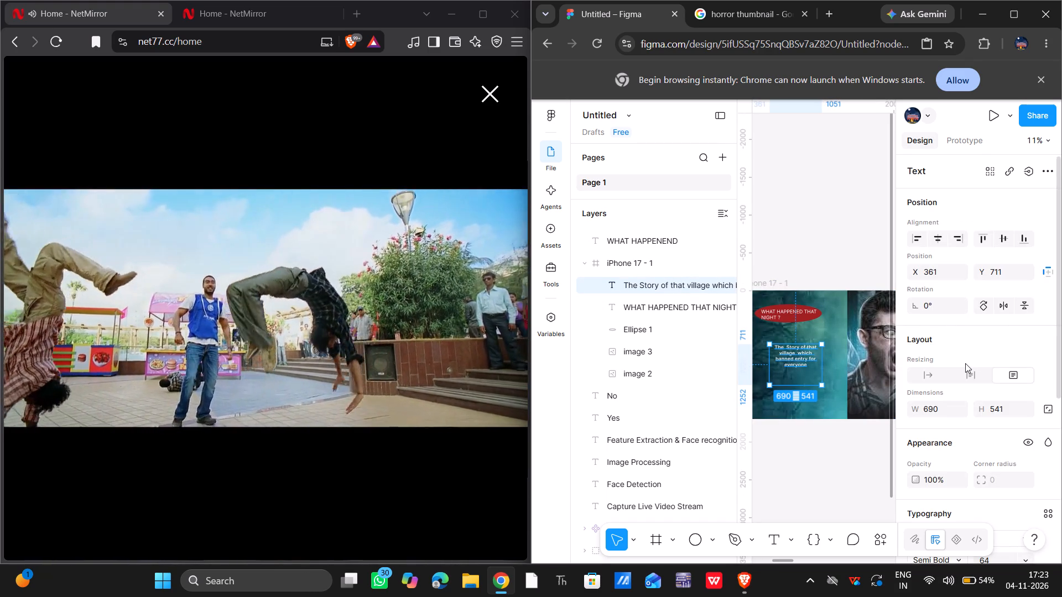
scroll(965, 363, down, 4)
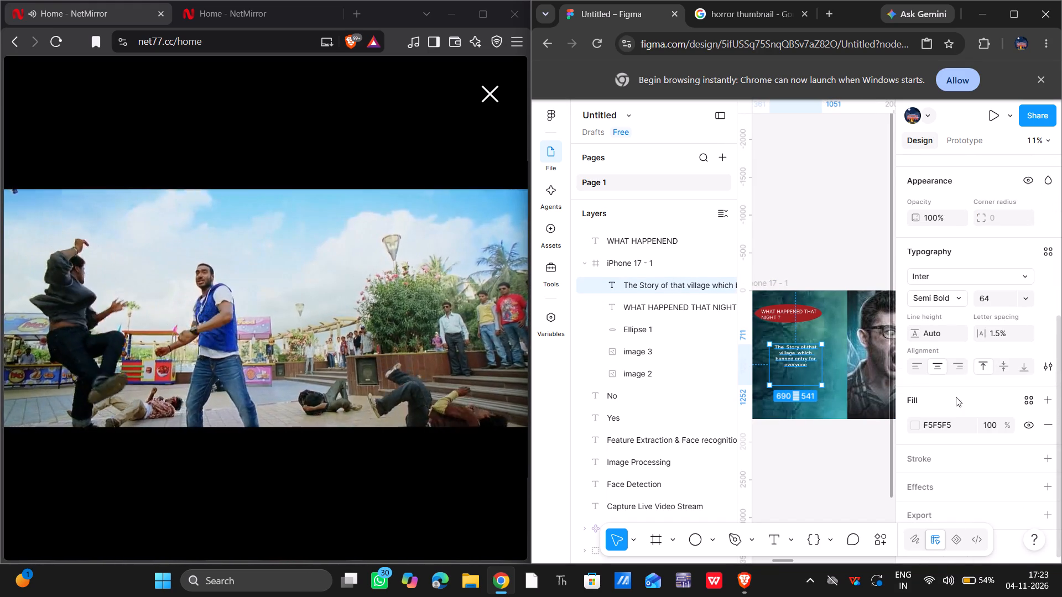
click(936, 489)
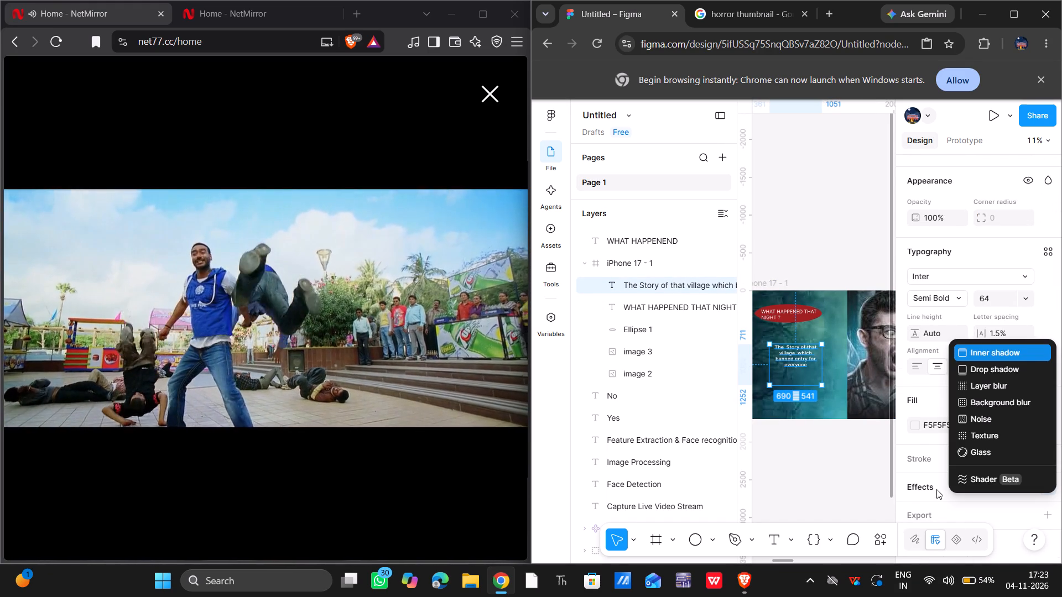
click(972, 431)
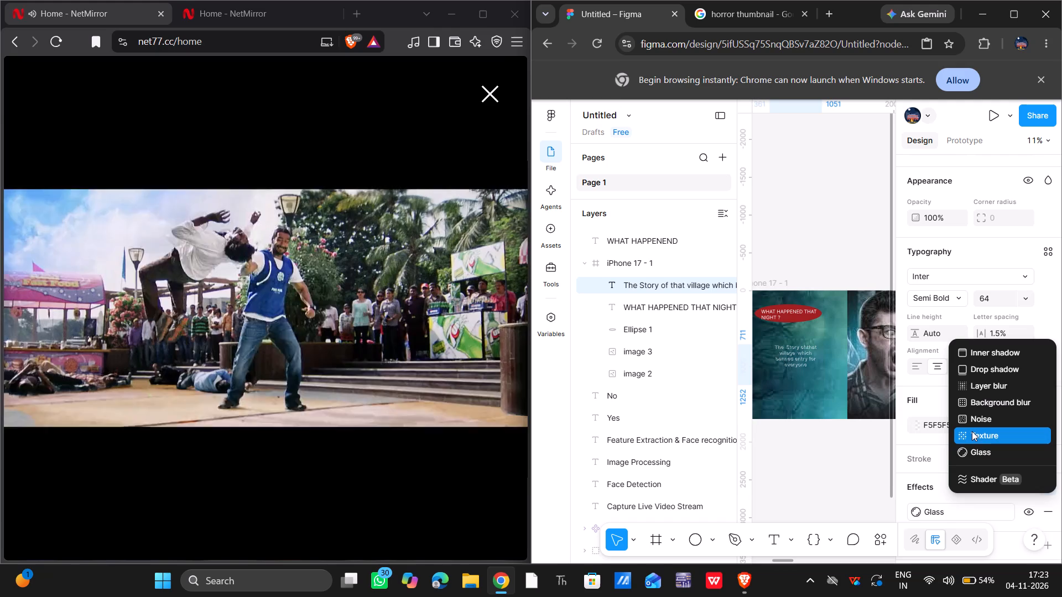
click(978, 455)
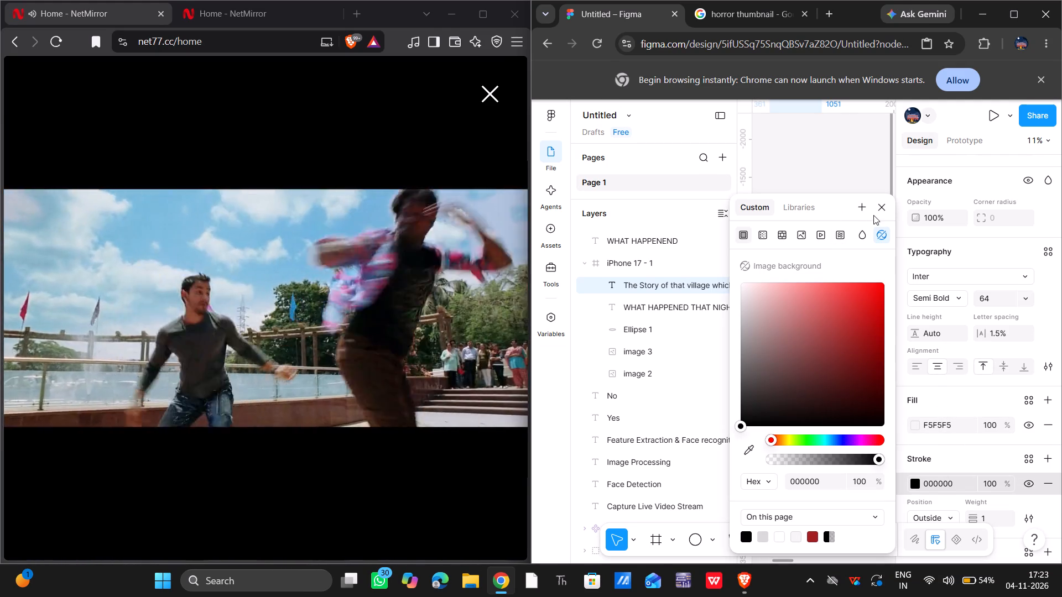
click(877, 207)
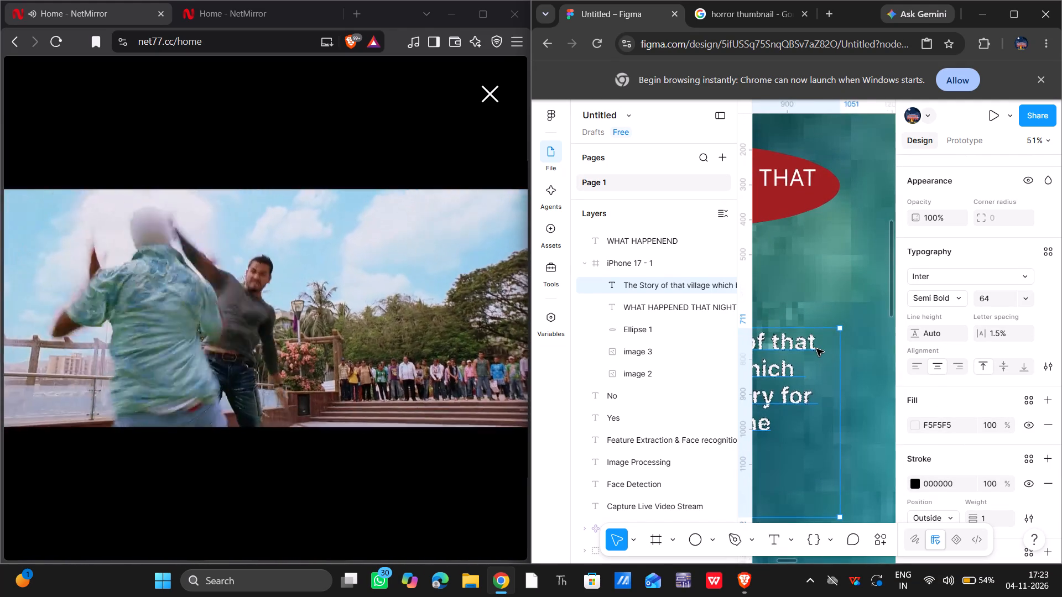
scroll(816, 349, down, 1)
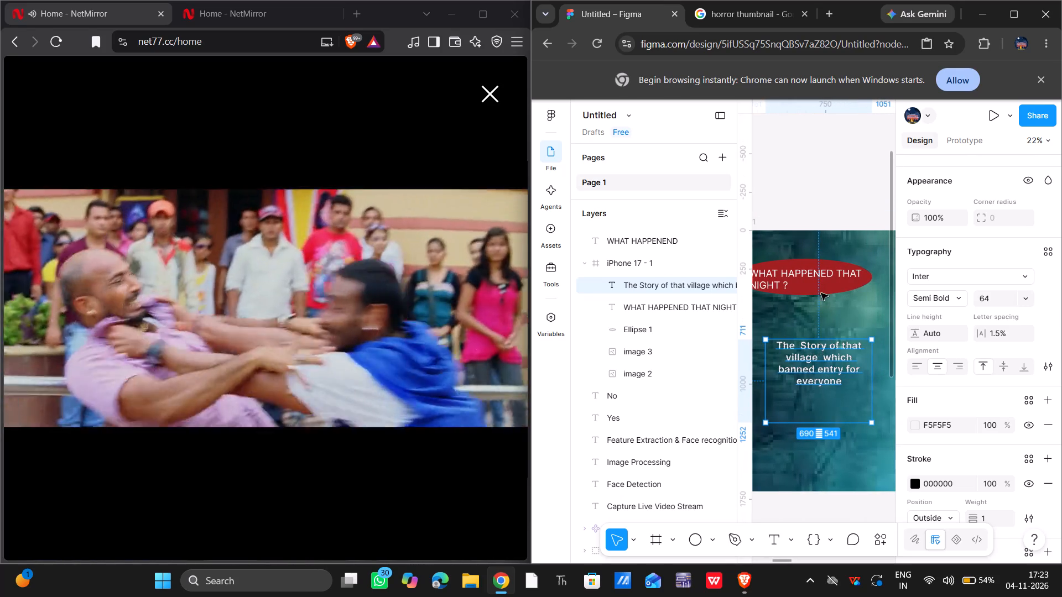
click(811, 181)
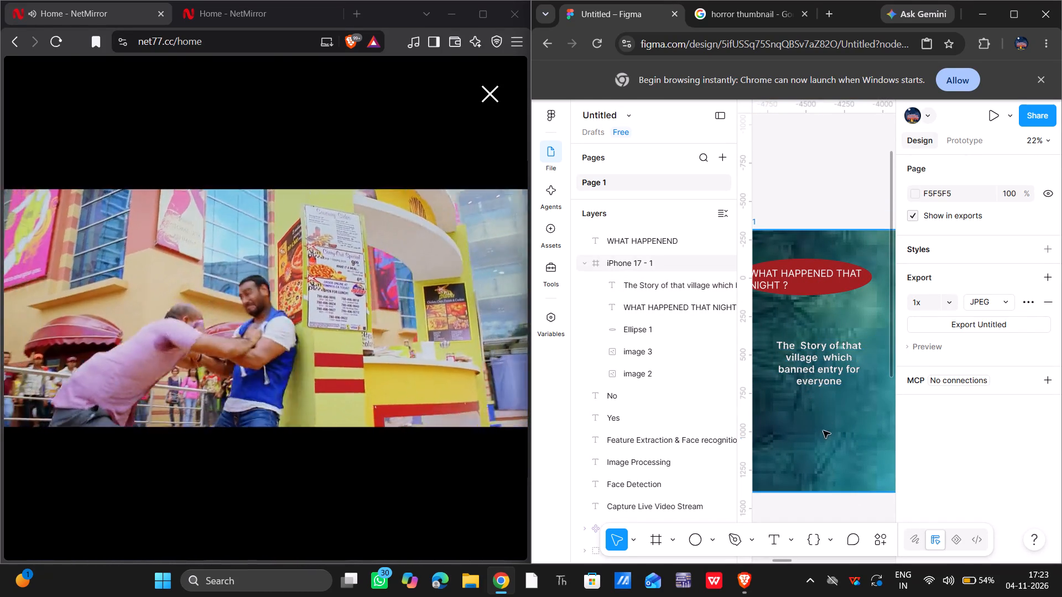
scroll(810, 468, down, 2)
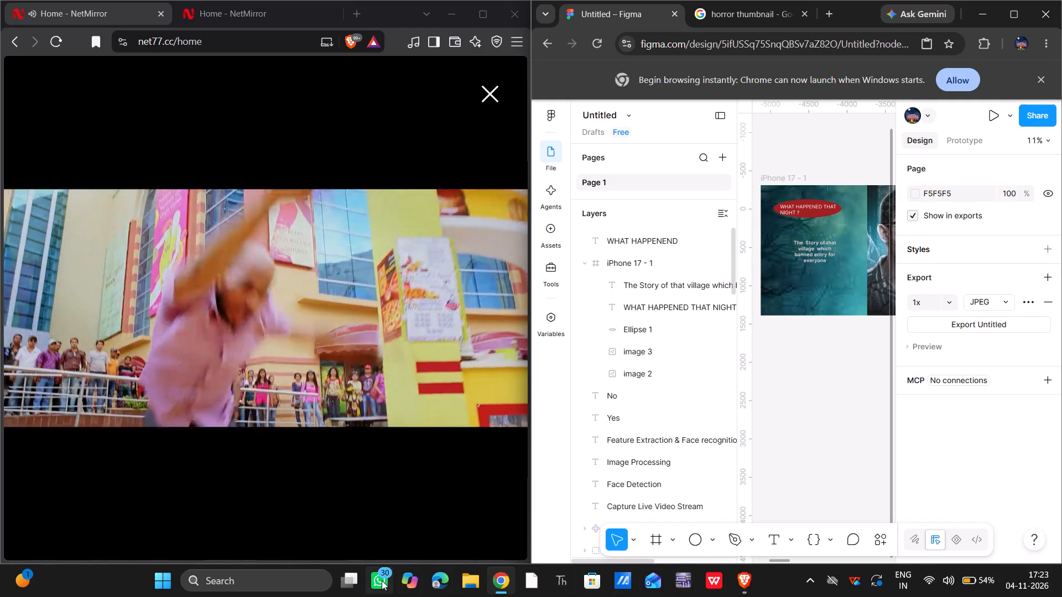
Find Kuro among the installed Windows apps and launch it.
click(164, 579)
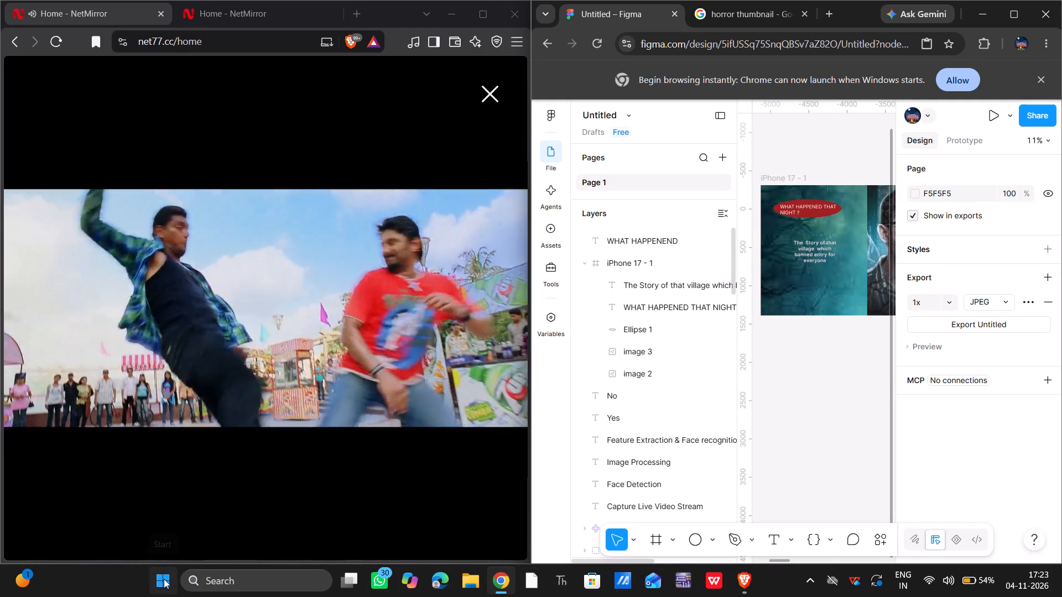
scroll(400, 484, down, 7)
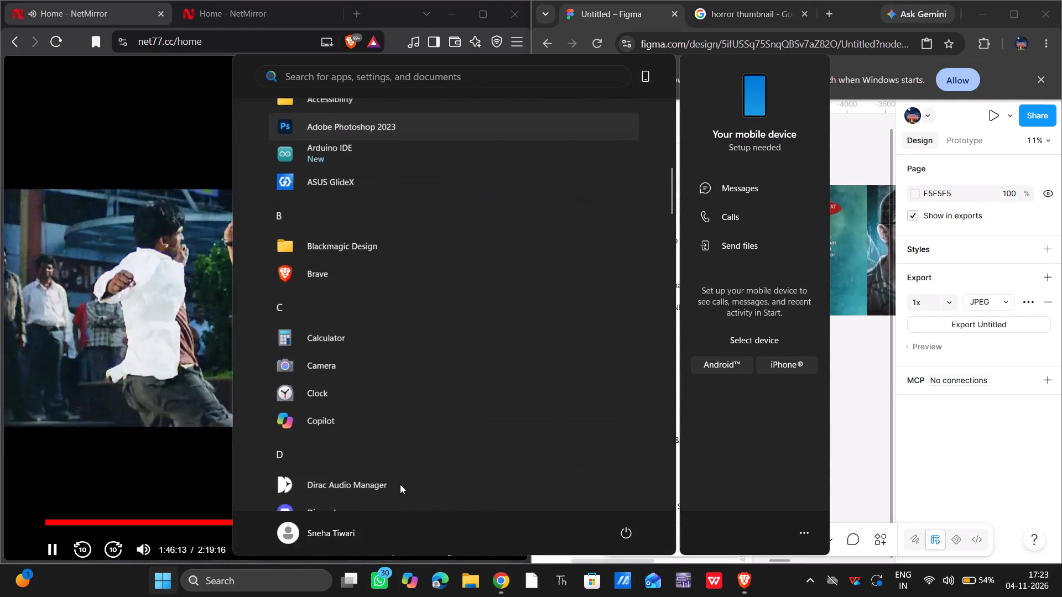
scroll(400, 484, down, 4)
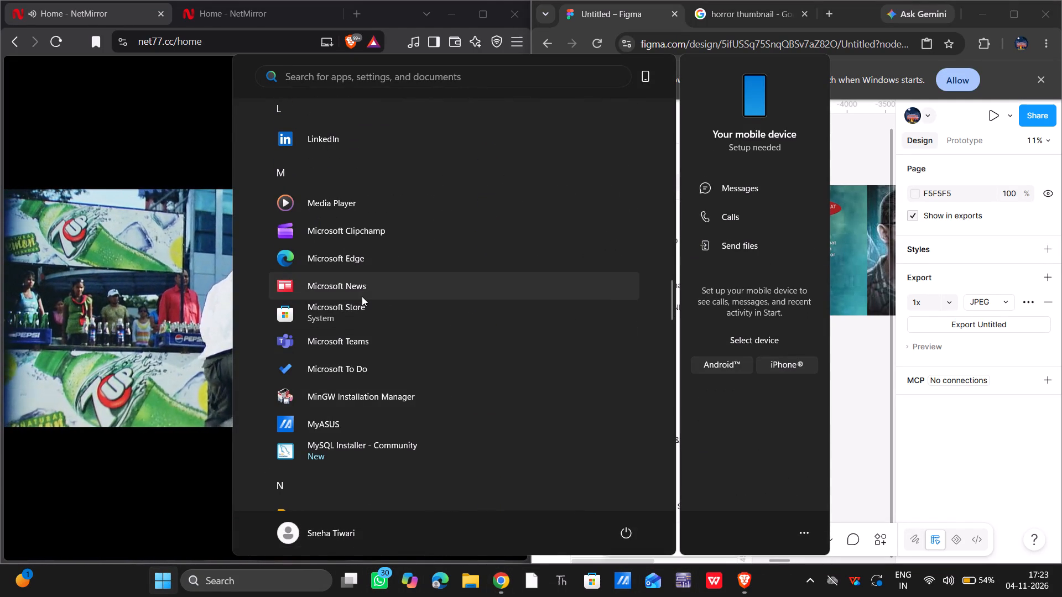
scroll(362, 296, up, 2)
click(318, 205)
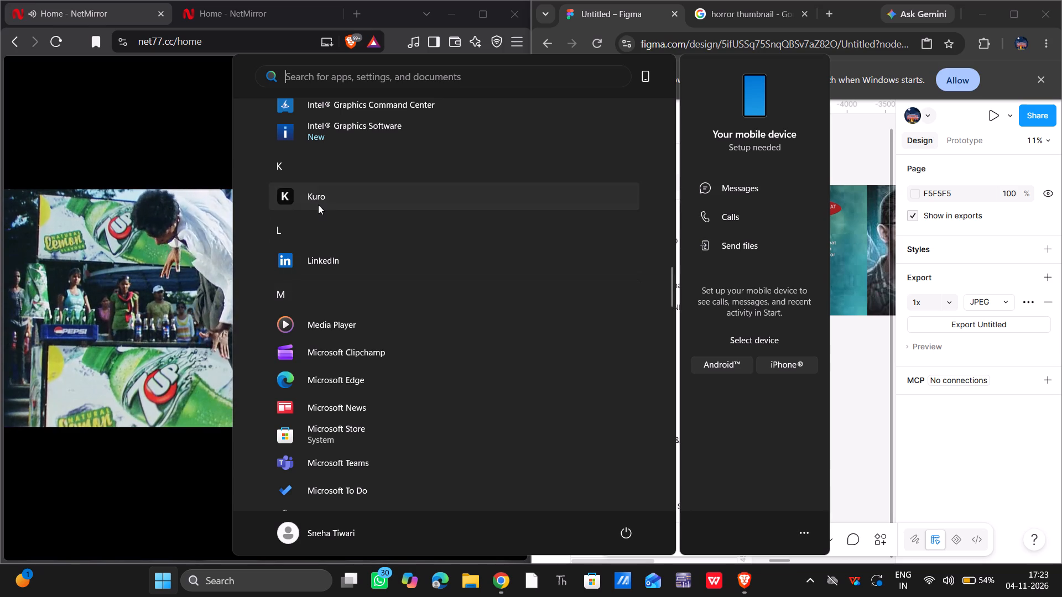
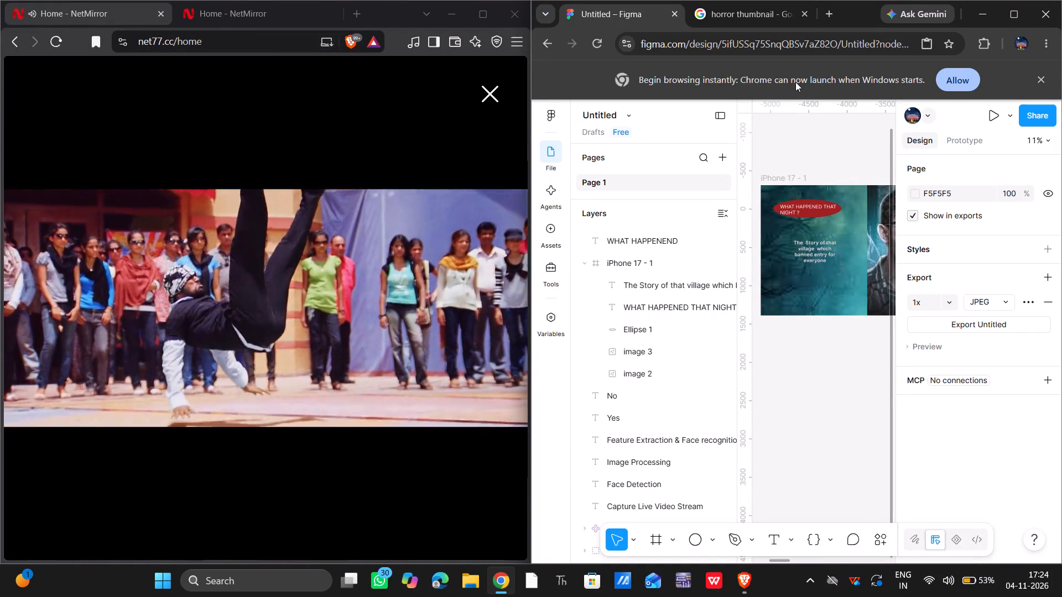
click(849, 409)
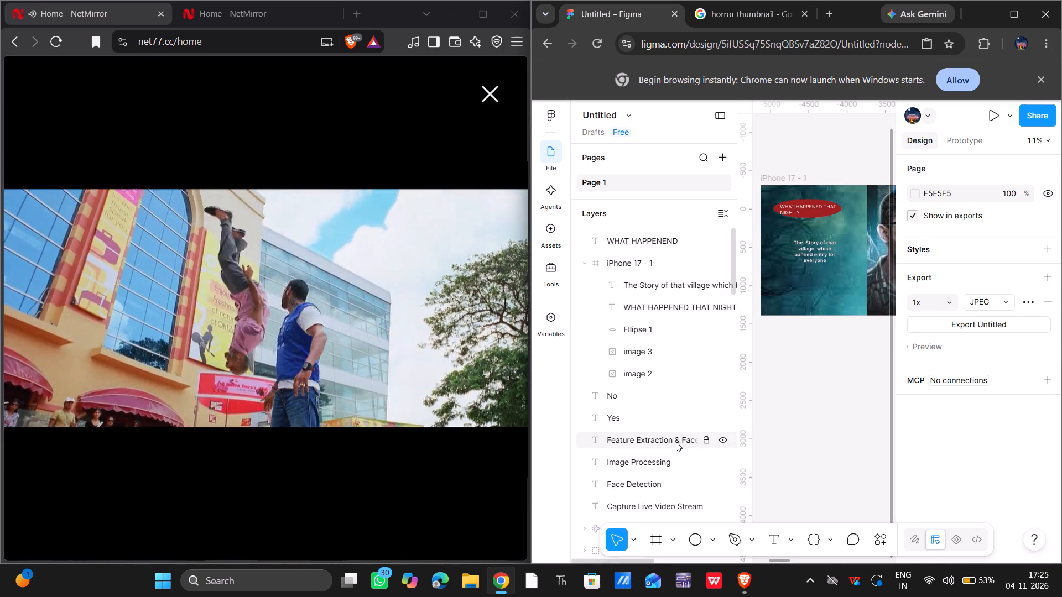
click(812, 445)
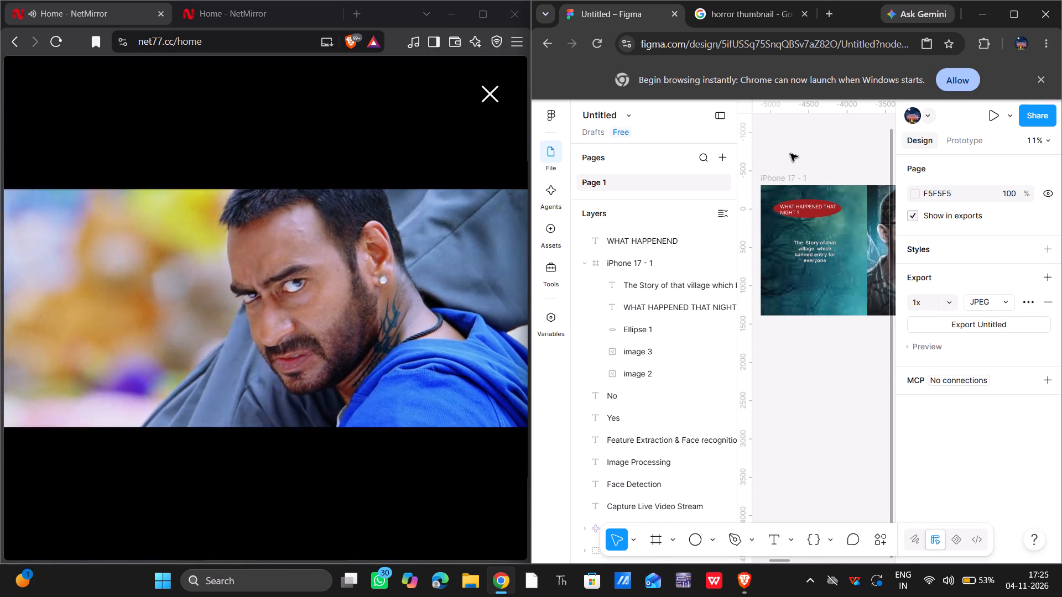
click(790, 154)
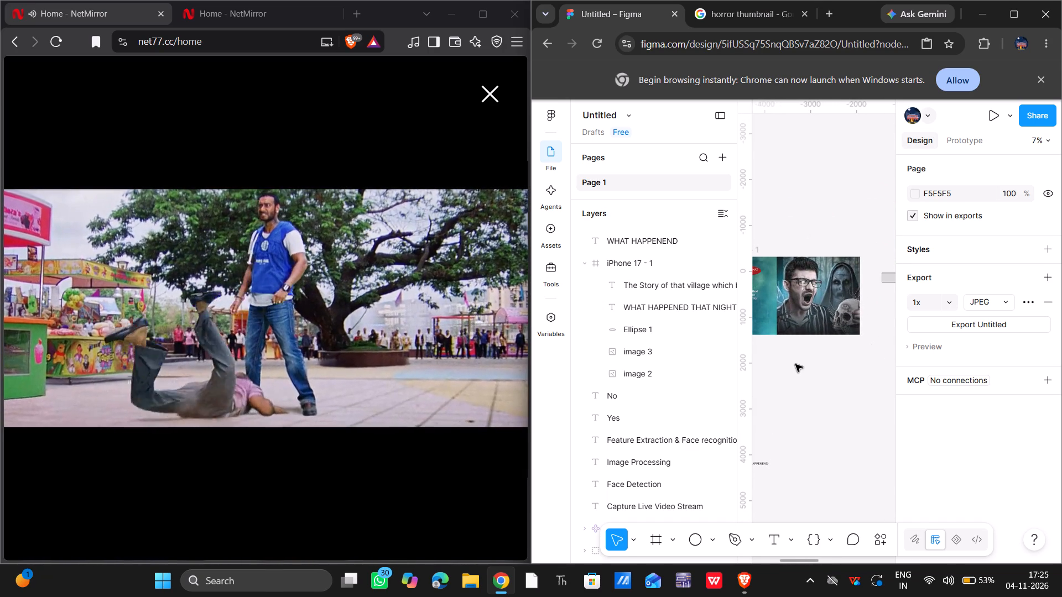
Center-align the WHAT HAPPENED THAT NIGHT ? title text horizontally within its text box.
scroll(839, 367, right, 1)
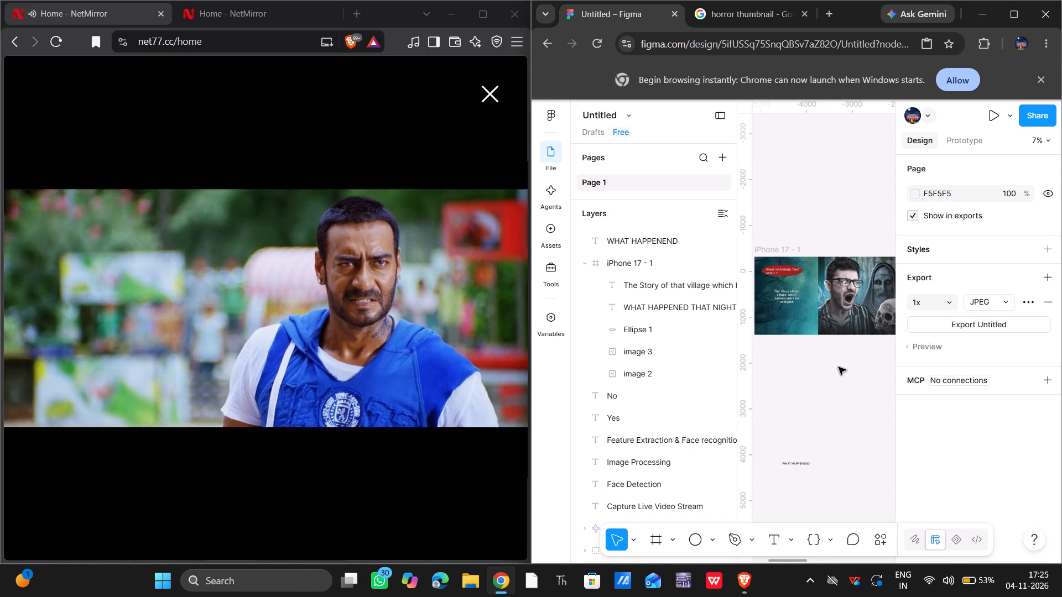
scroll(839, 367, up, 1)
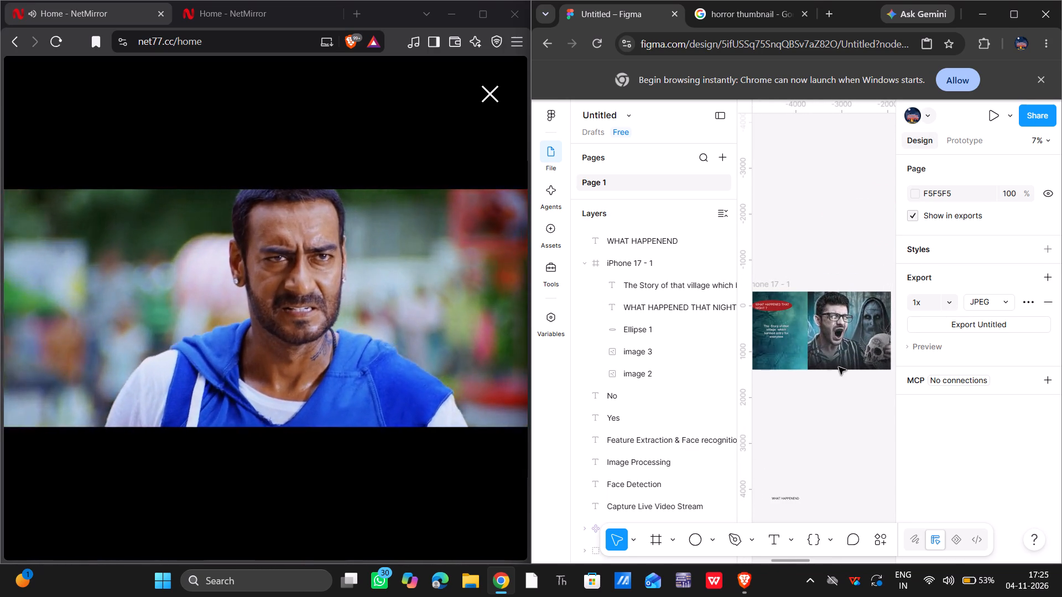
scroll(805, 350, right, 1)
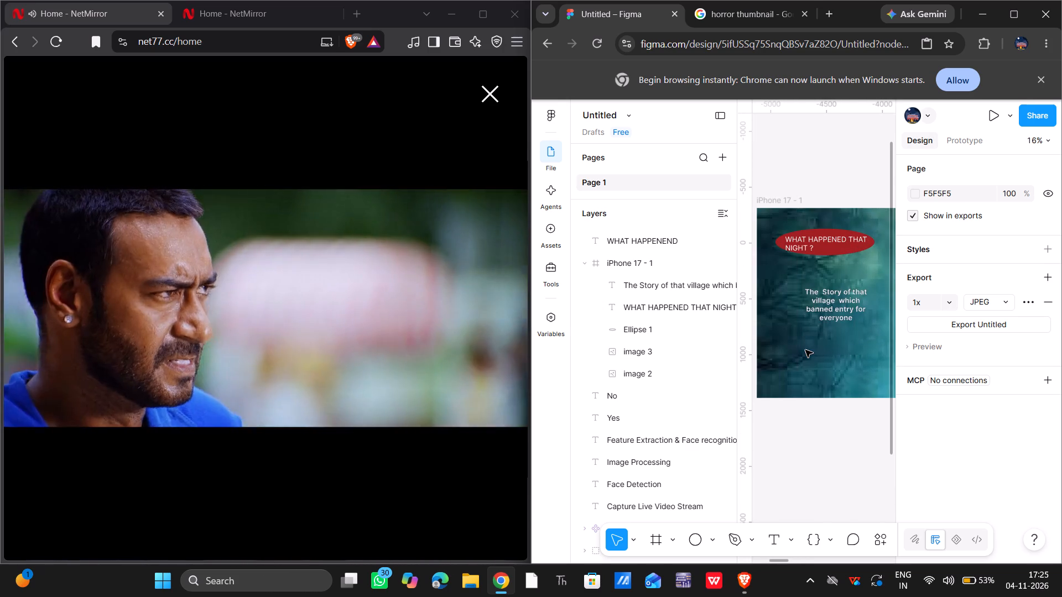
scroll(805, 350, right, 1)
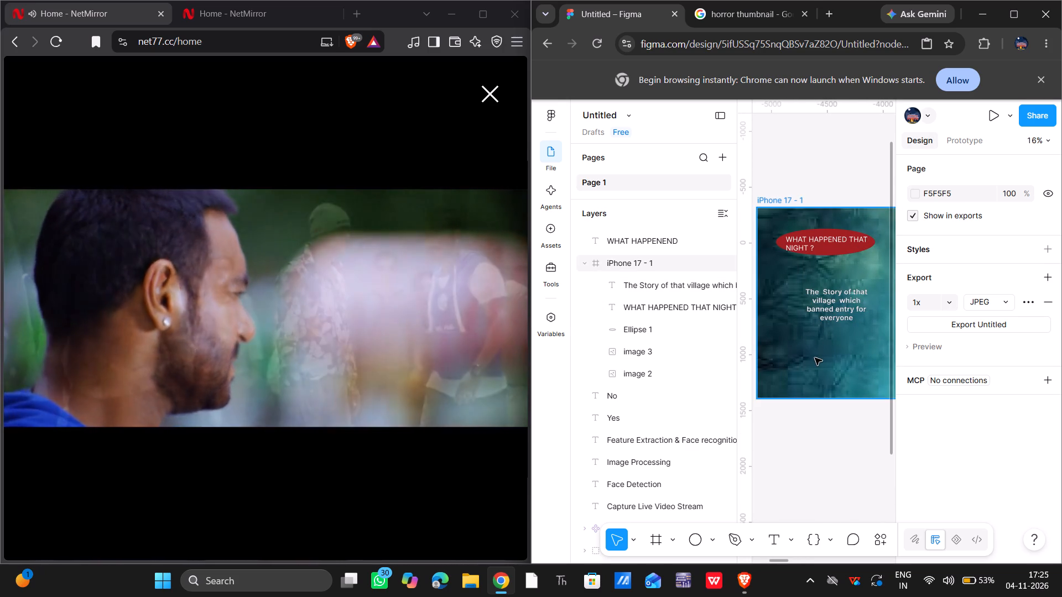
click(811, 243)
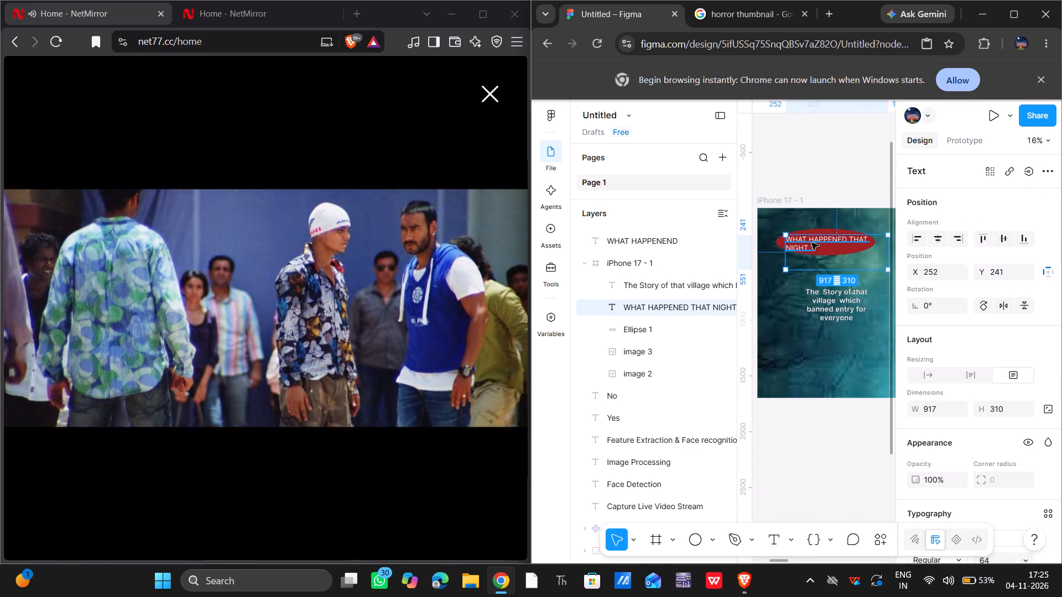
scroll(977, 452, down, 1)
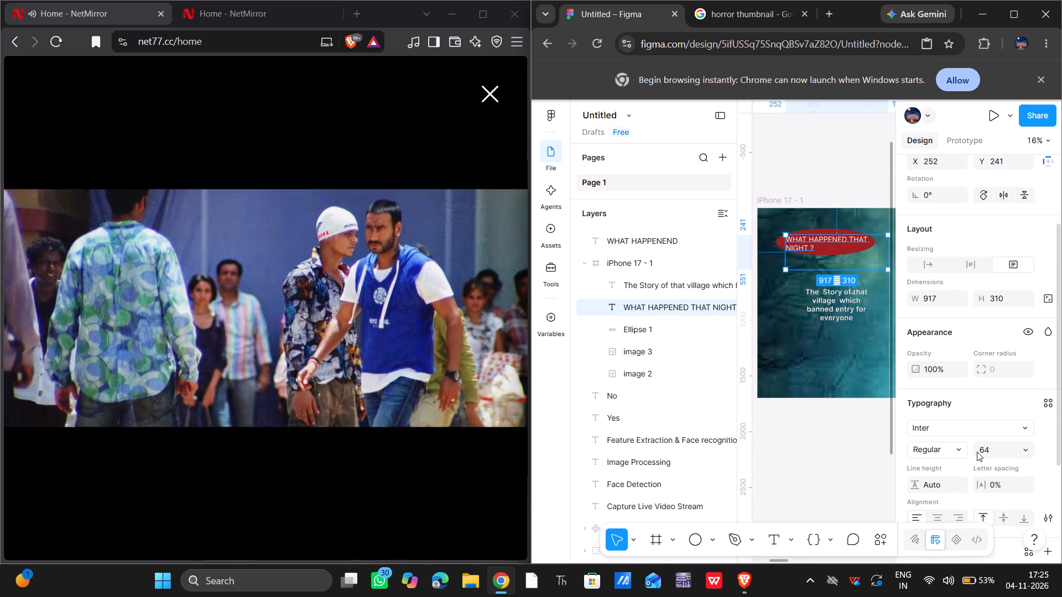
scroll(977, 452, down, 2)
click(940, 458)
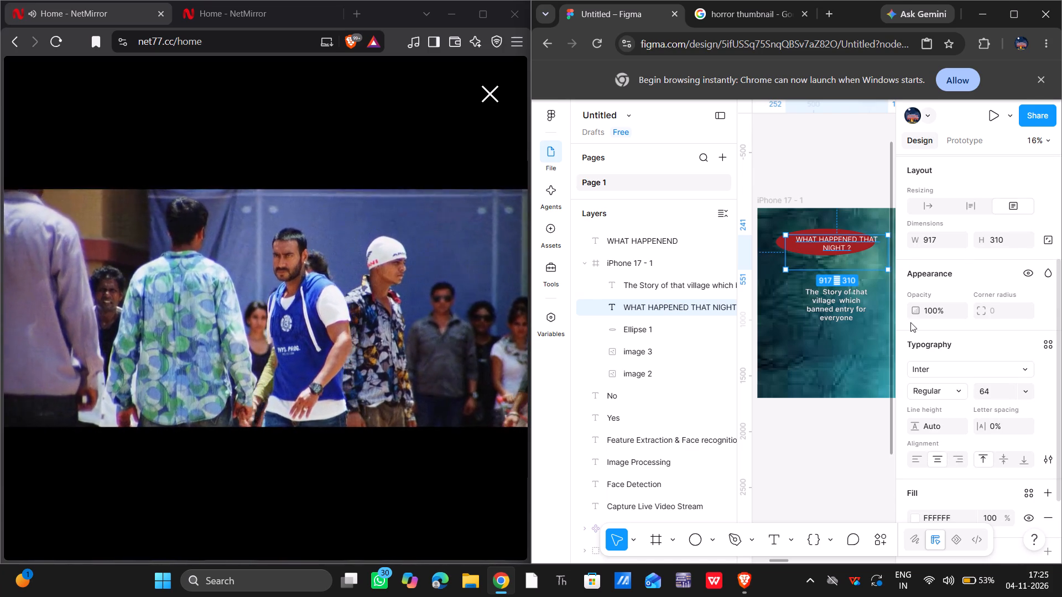
Move the title text horizontally to about X 150, Y 241 so it sits centred on the red ellipse.
drag(832, 240, 819, 239)
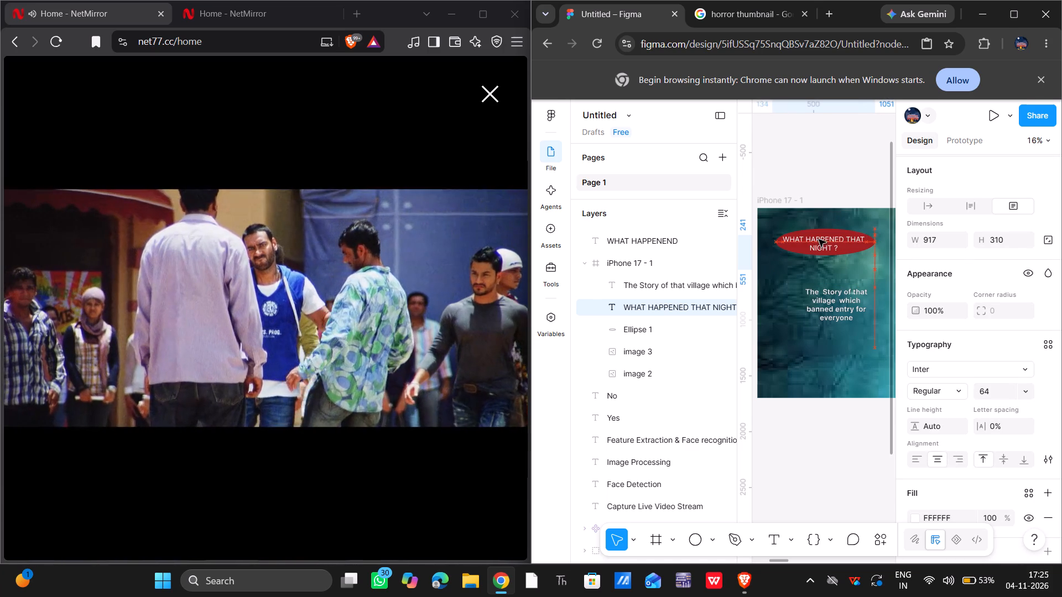
drag(819, 239, 821, 240)
click(821, 240)
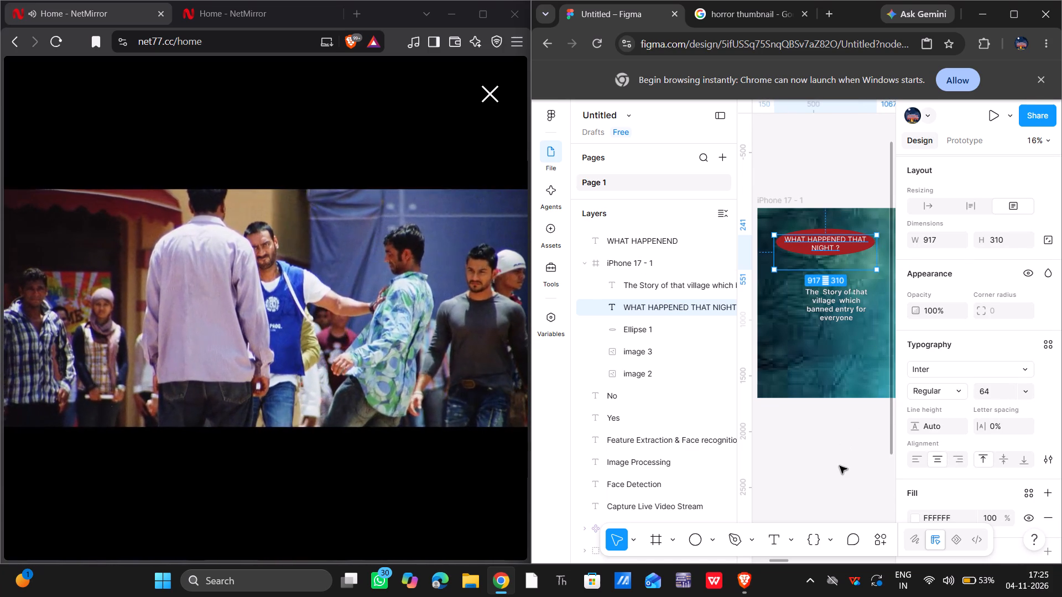
click(840, 466)
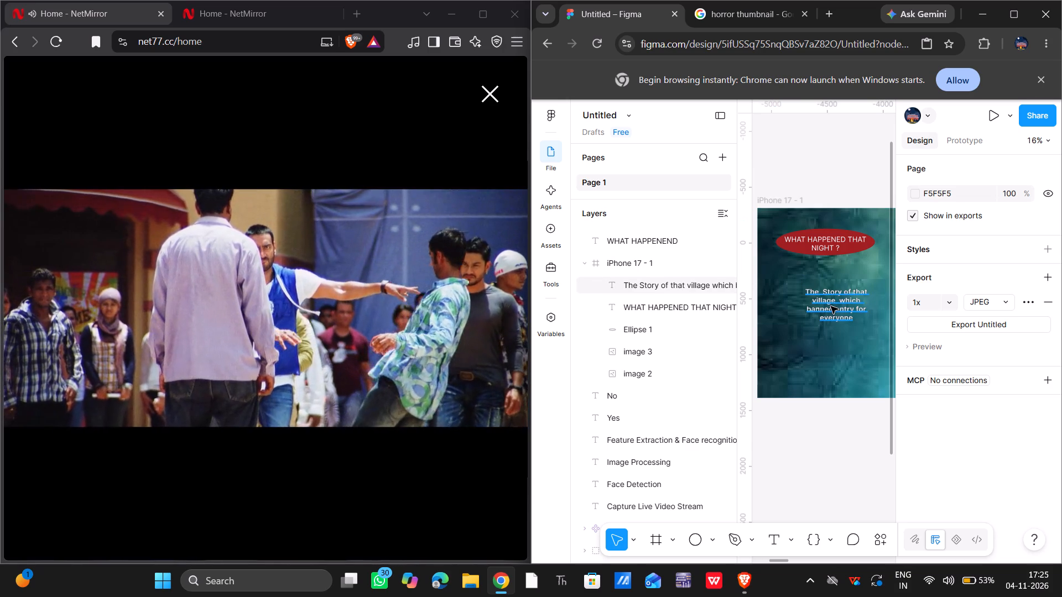
Set the font style of the story text in the forest frame to Bold Italic.
click(832, 316)
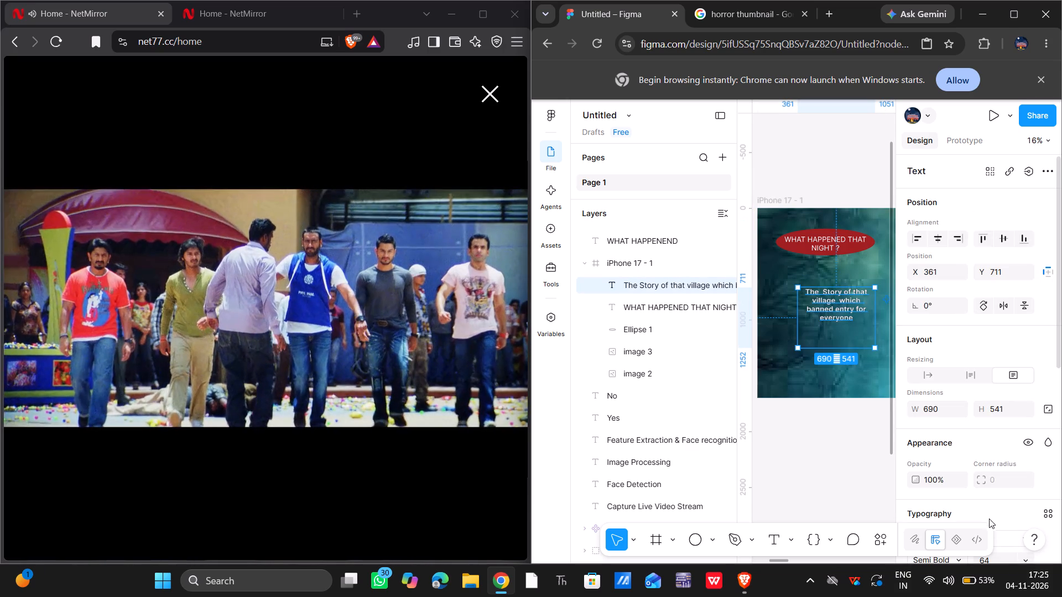
scroll(994, 477, down, 2)
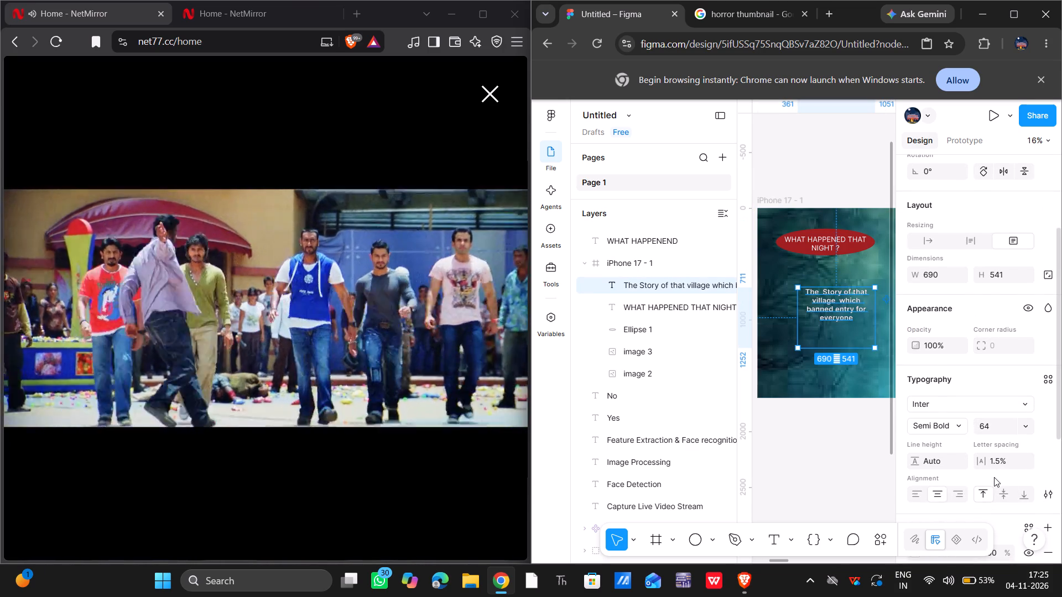
click(955, 419)
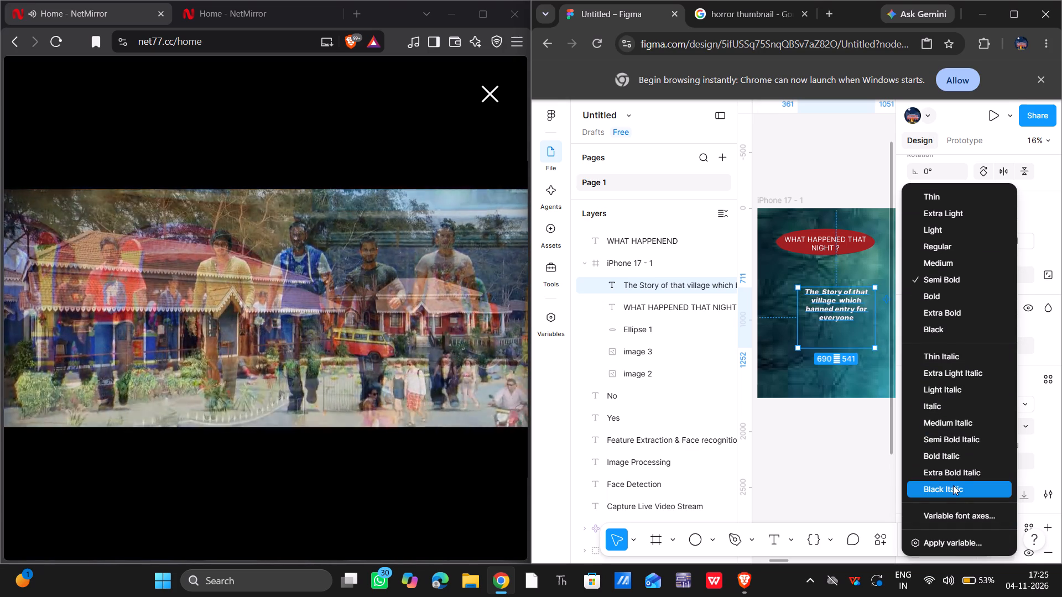
click(953, 463)
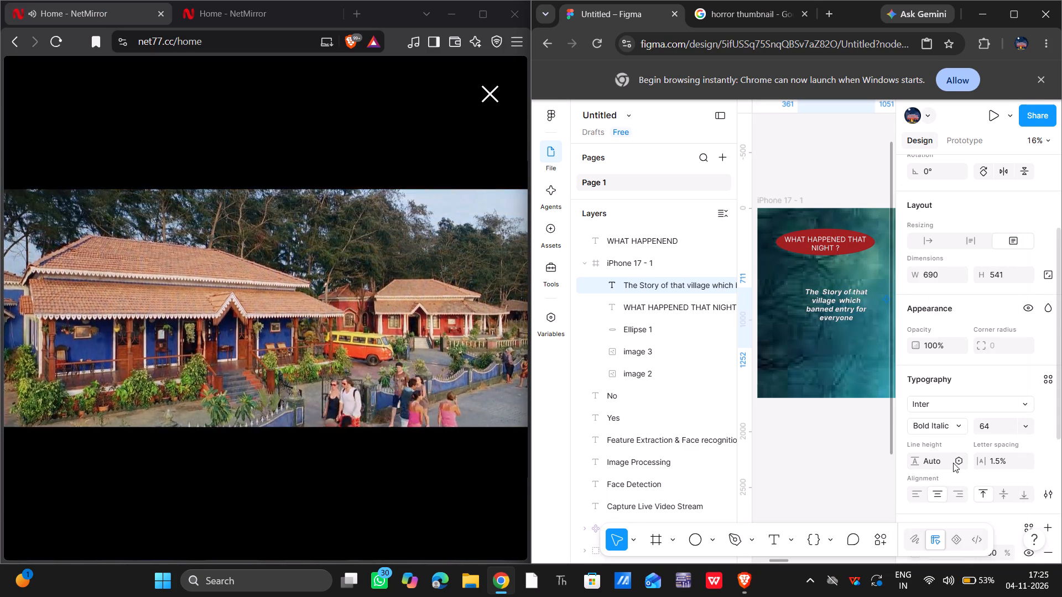
click(834, 446)
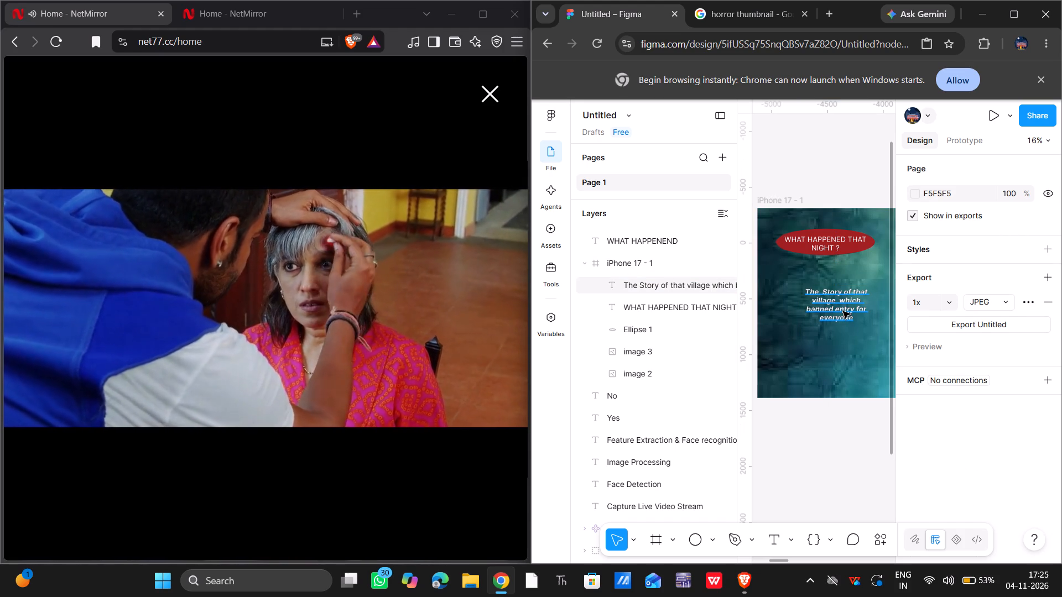
Shift the story text slightly left within the forest frame so it sits better beneath the red title ellipse.
click(843, 311)
drag(843, 311, 836, 305)
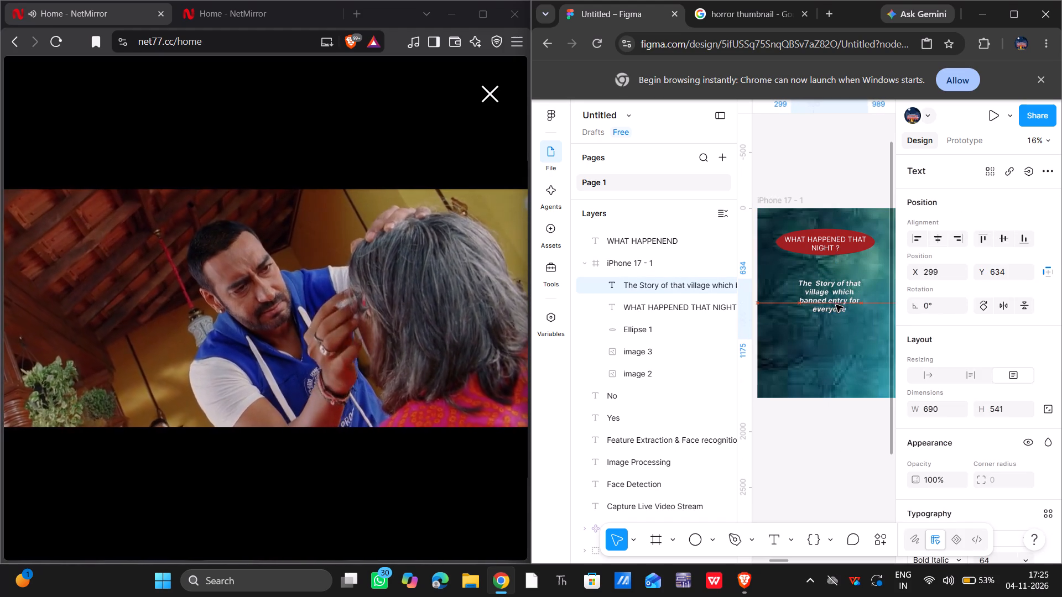
drag(836, 305, 838, 313)
click(844, 451)
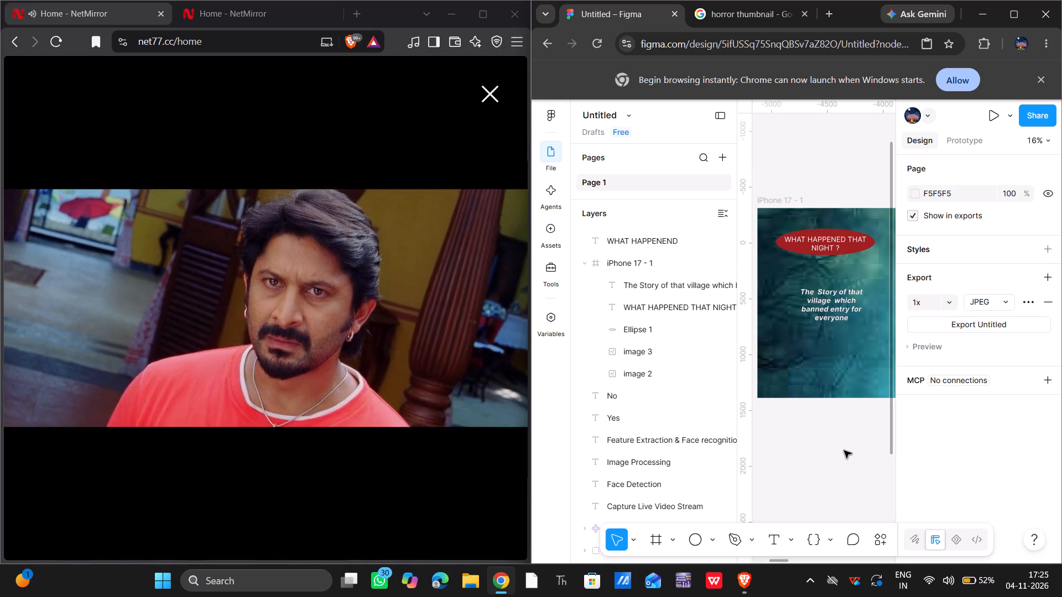
Add a new text reading WATCH THE FULL STORY ON OUR YOUTUBE CHANNEL on the empty canvas below the forest frame.
scroll(844, 451, down, 1)
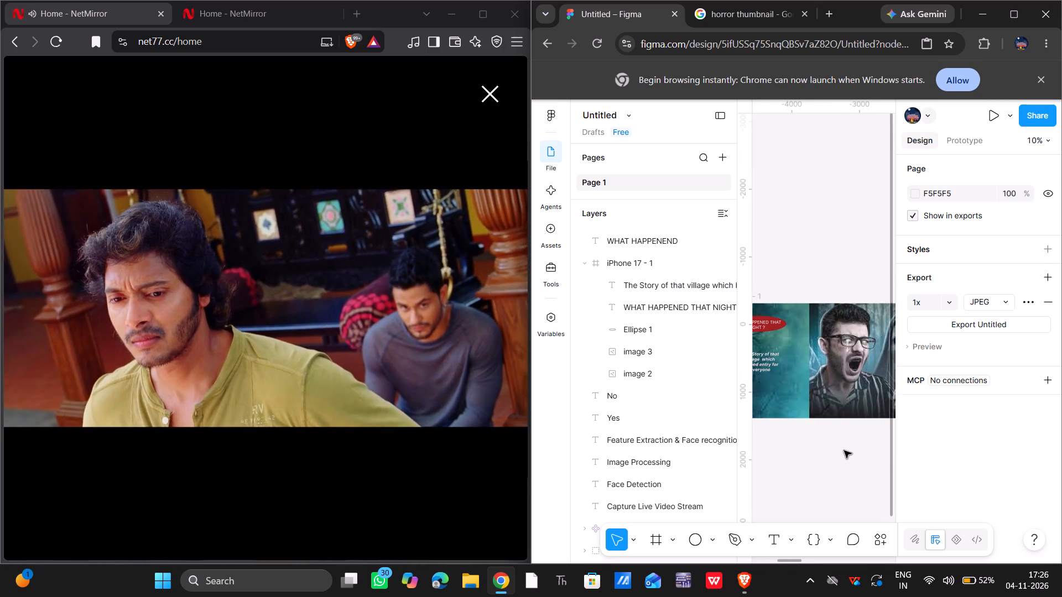
scroll(844, 451, down, 1)
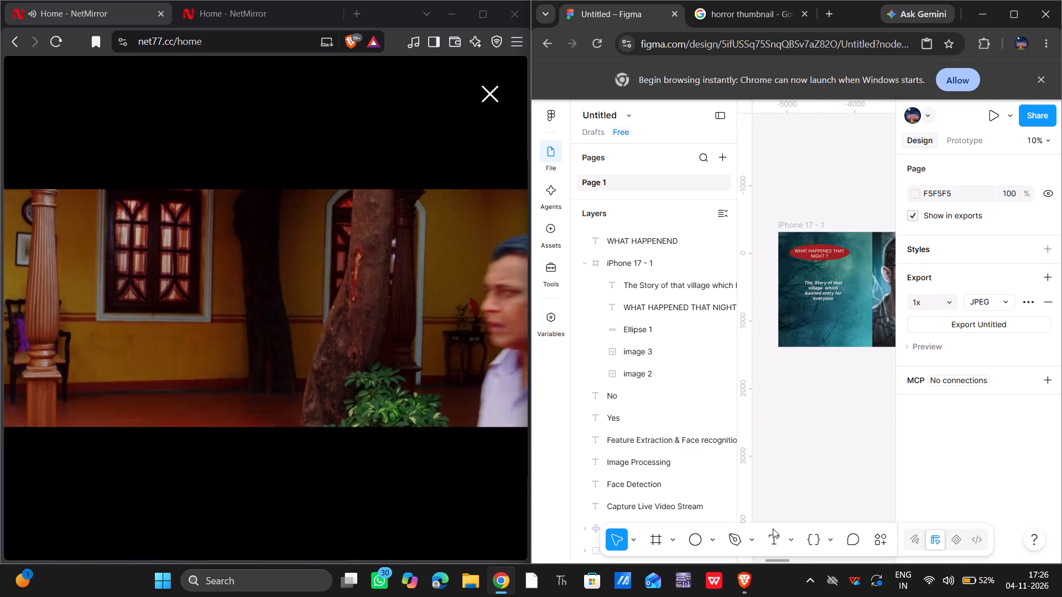
click(772, 542)
click(777, 421)
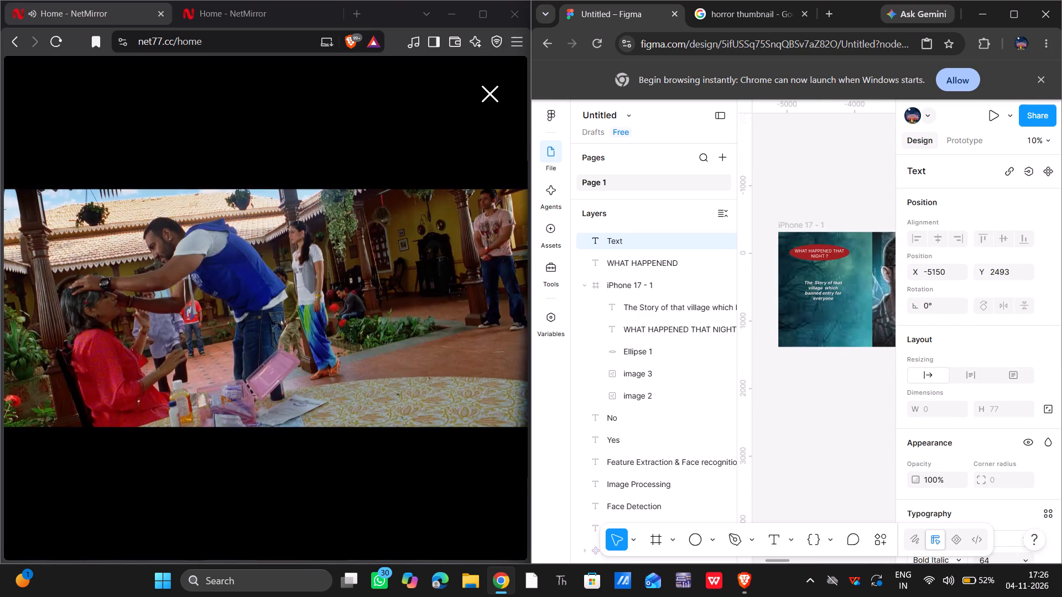
key(w)
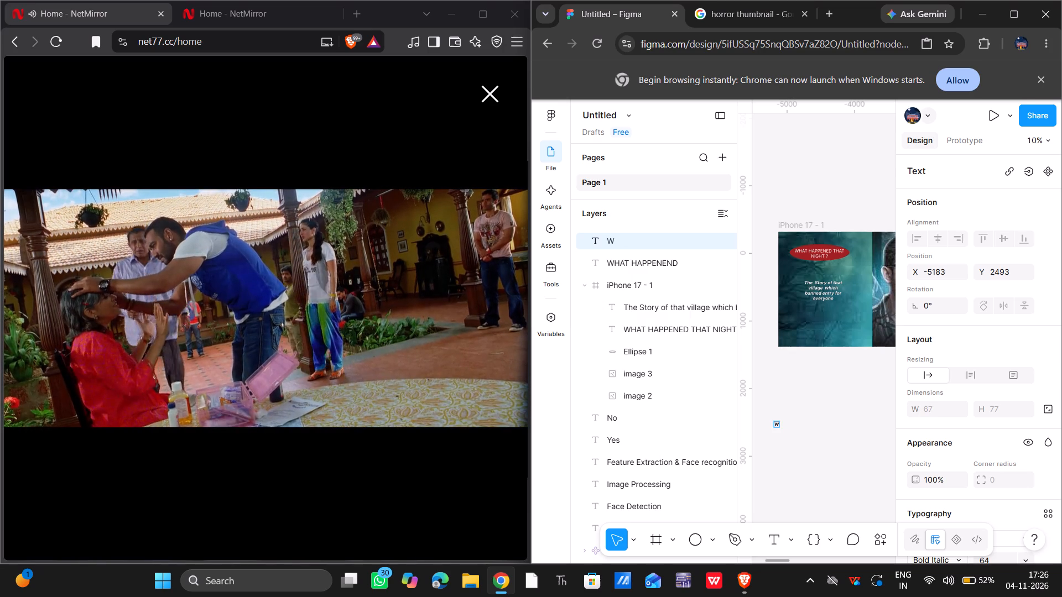
text(ATCH)
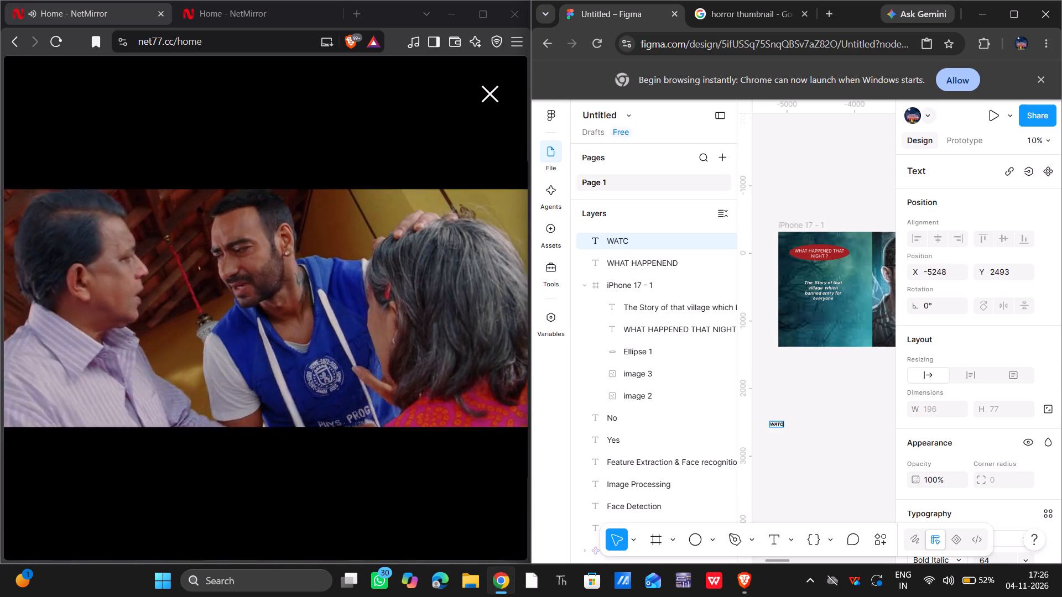
key(space)
text(THE)
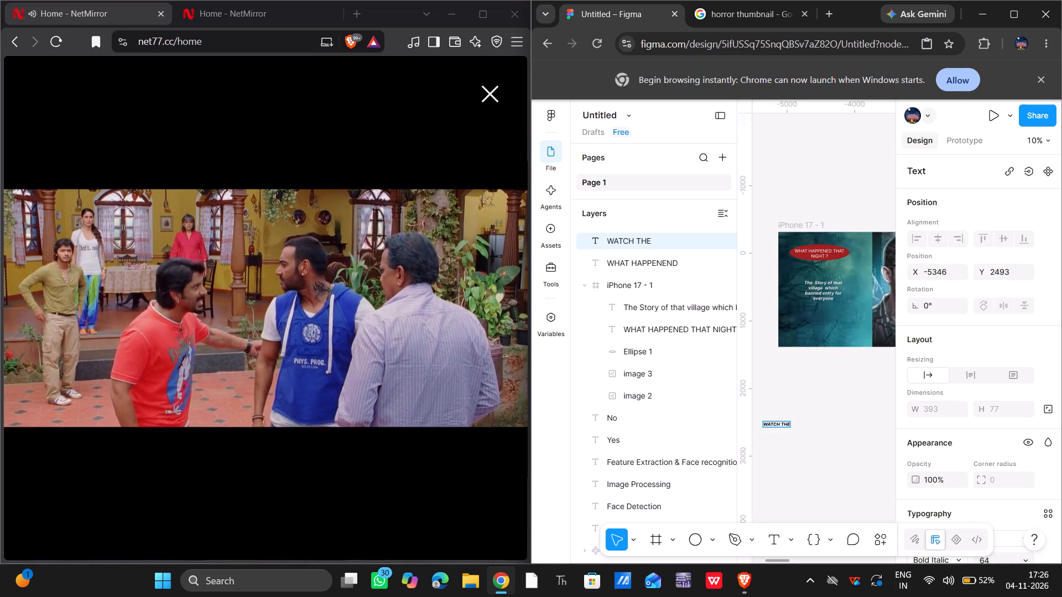
key(space)
text(FULL ST)
text(ORY)
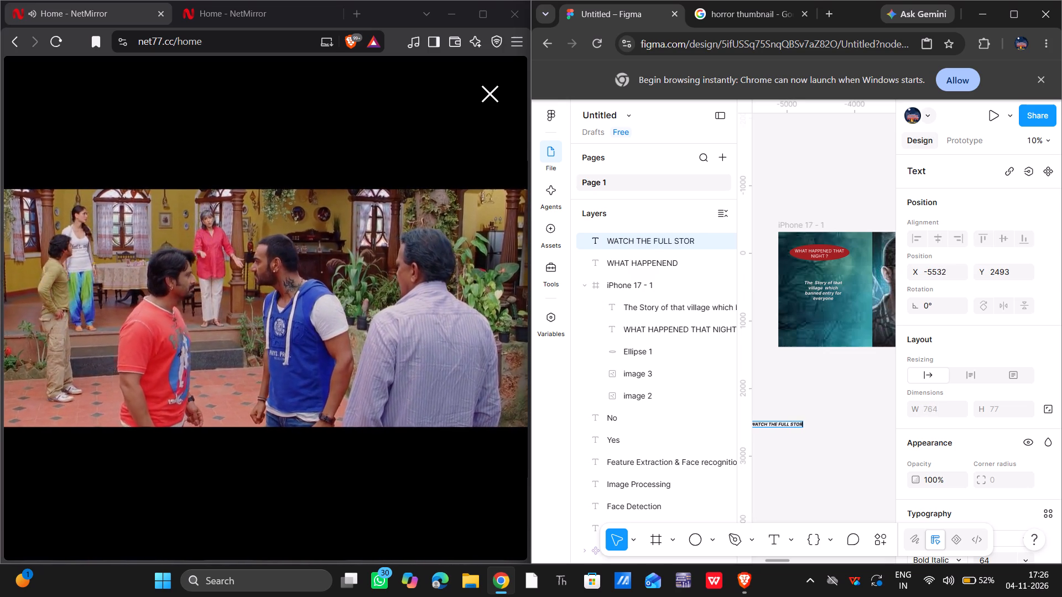
key(space)
text(ON)
key(space)
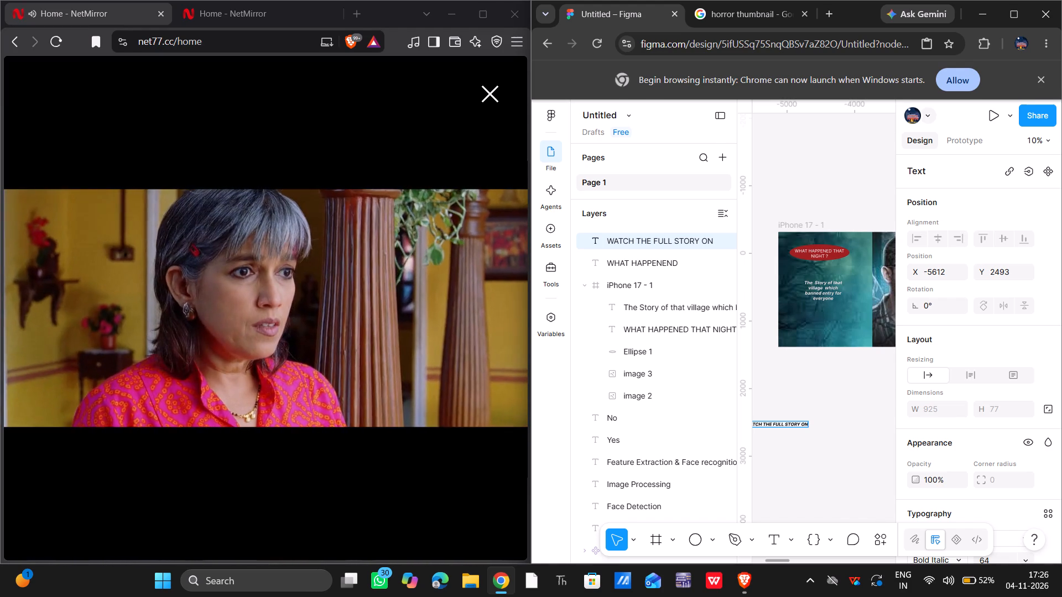
key(space)
text(OUR)
key(space)
text(YOU)
key(r)
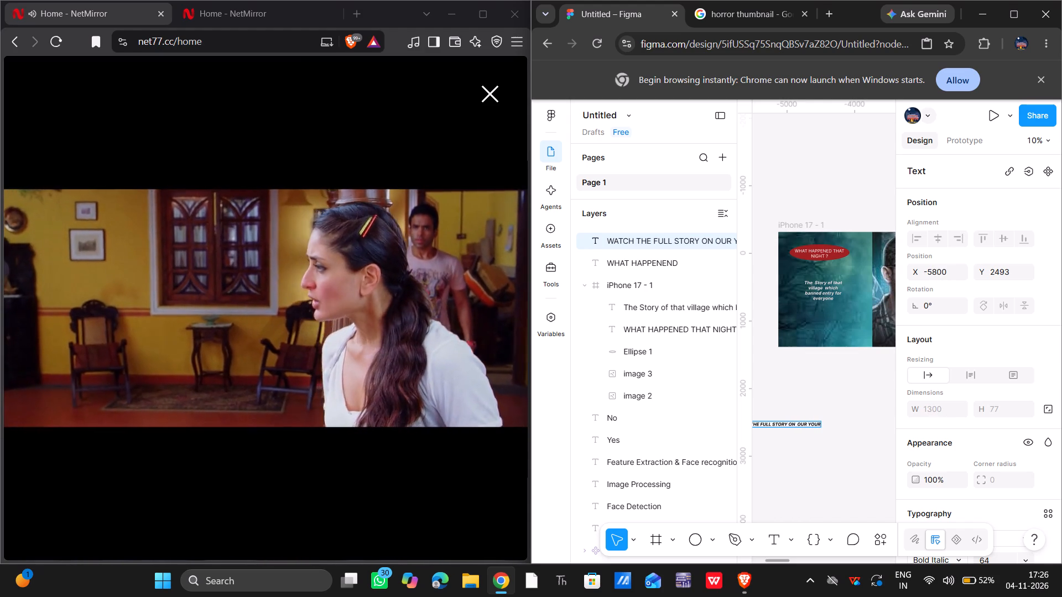
key(BackSpace)
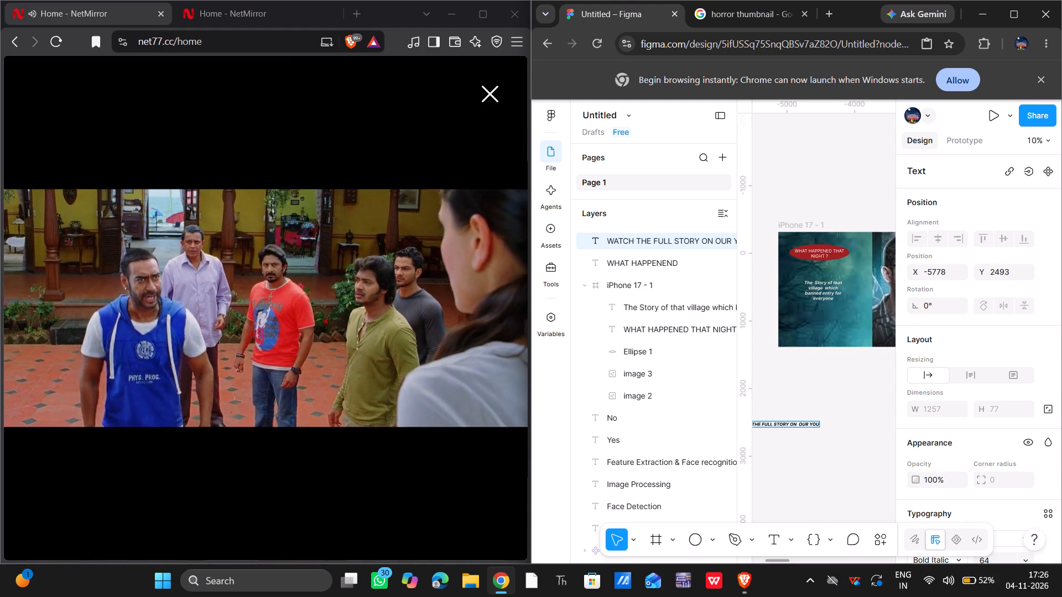
text(TUBE)
key(space)
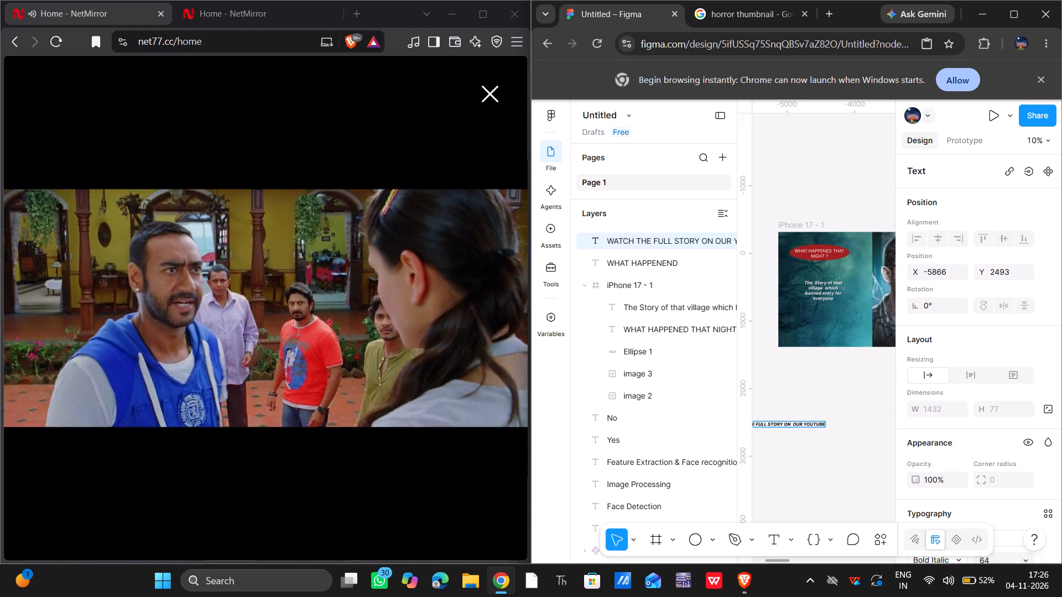
text(CHANEEL)
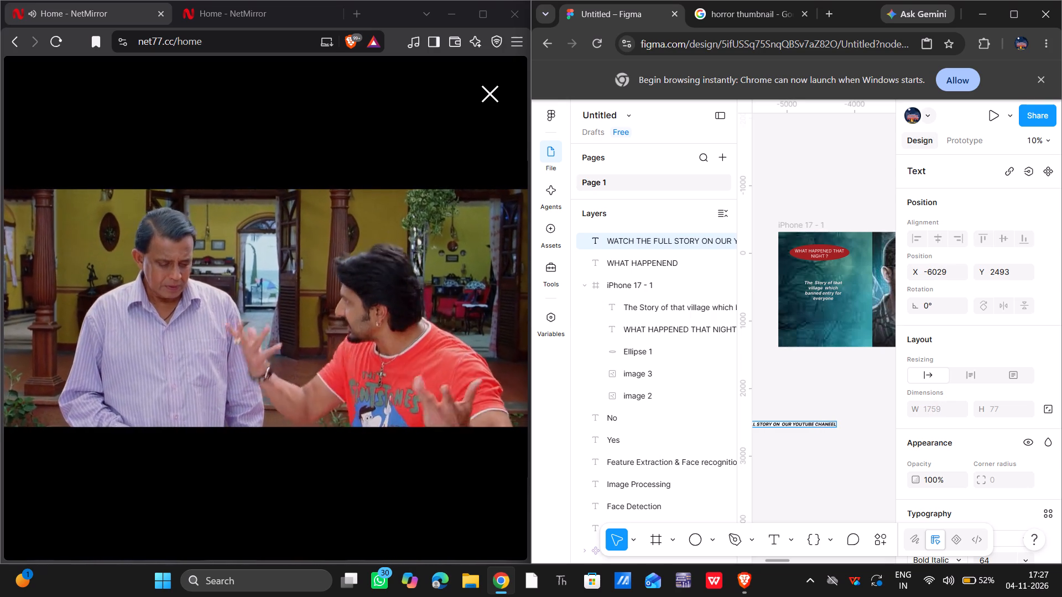
key(BackSpace)
key(BackSpace)
key(BackSpace)
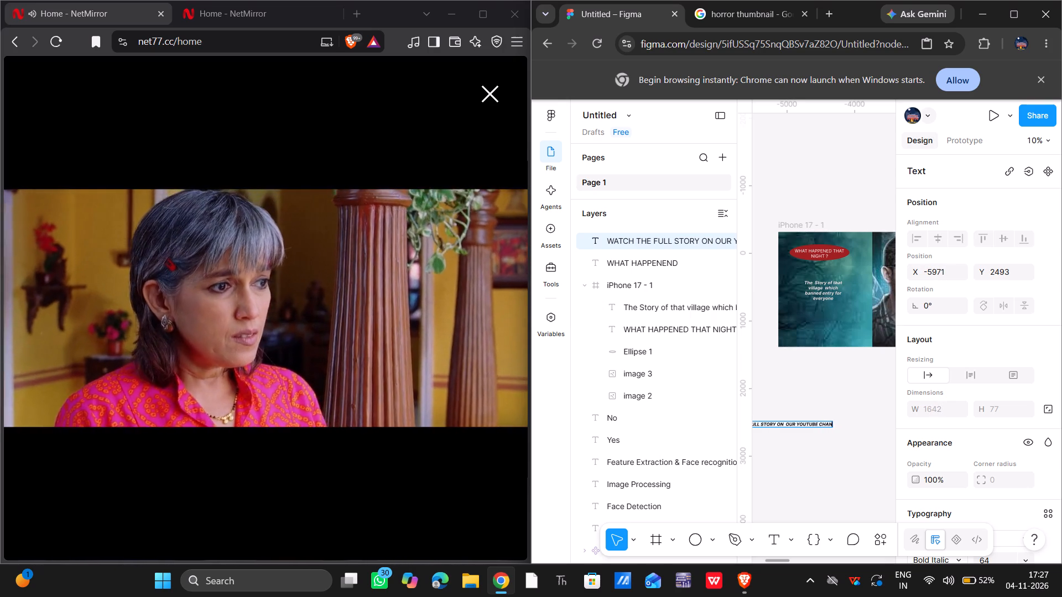
text(NEL)
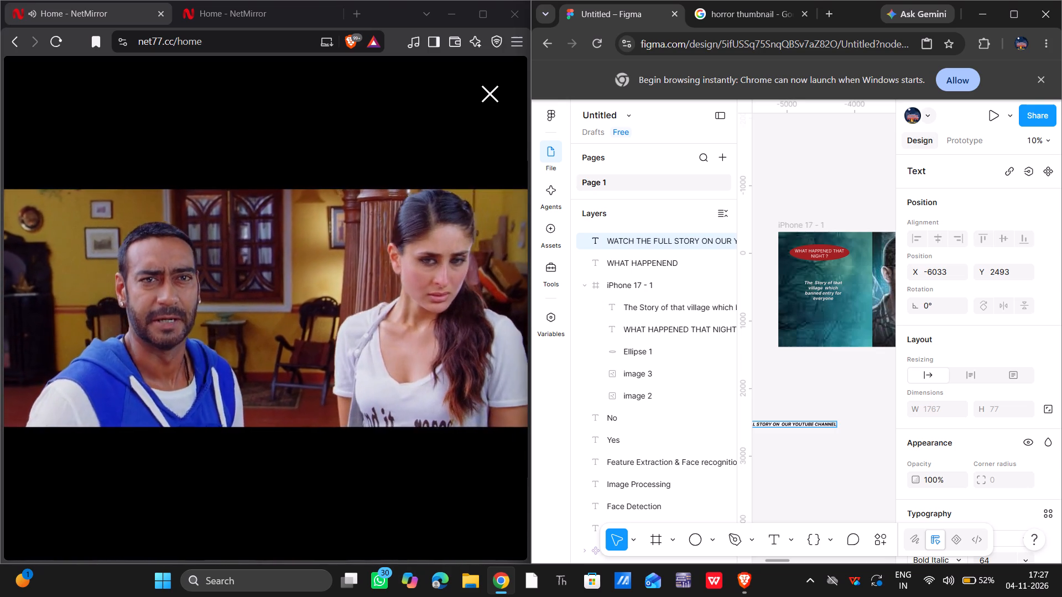
scroll(831, 465, right, 1)
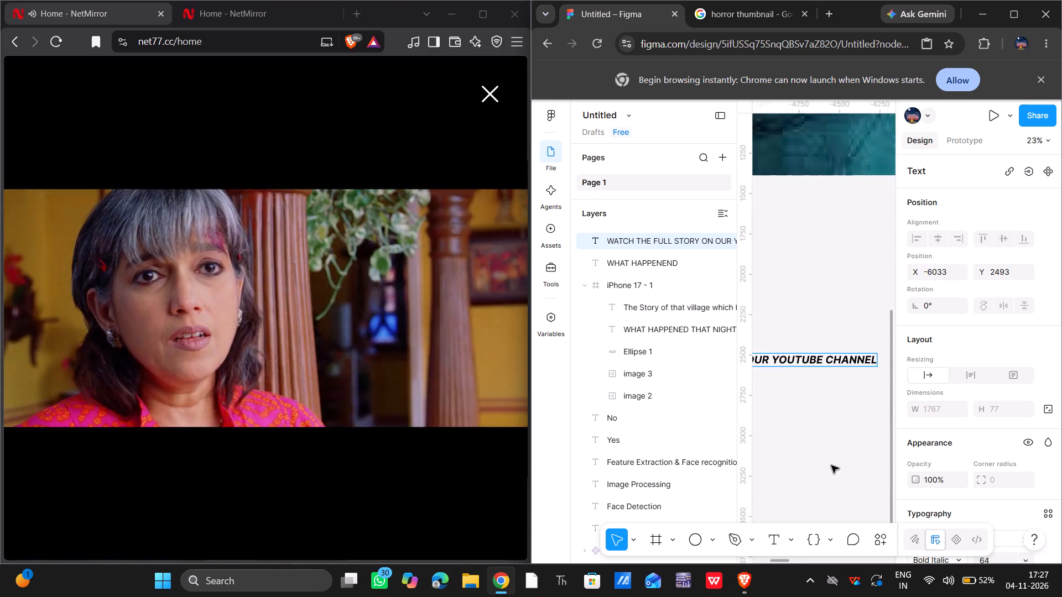
Move the WATCH THE FULL STORY text from the canvas into the lower part of the forest frame, at about X 184, Y 1314.
scroll(831, 465, right, 1)
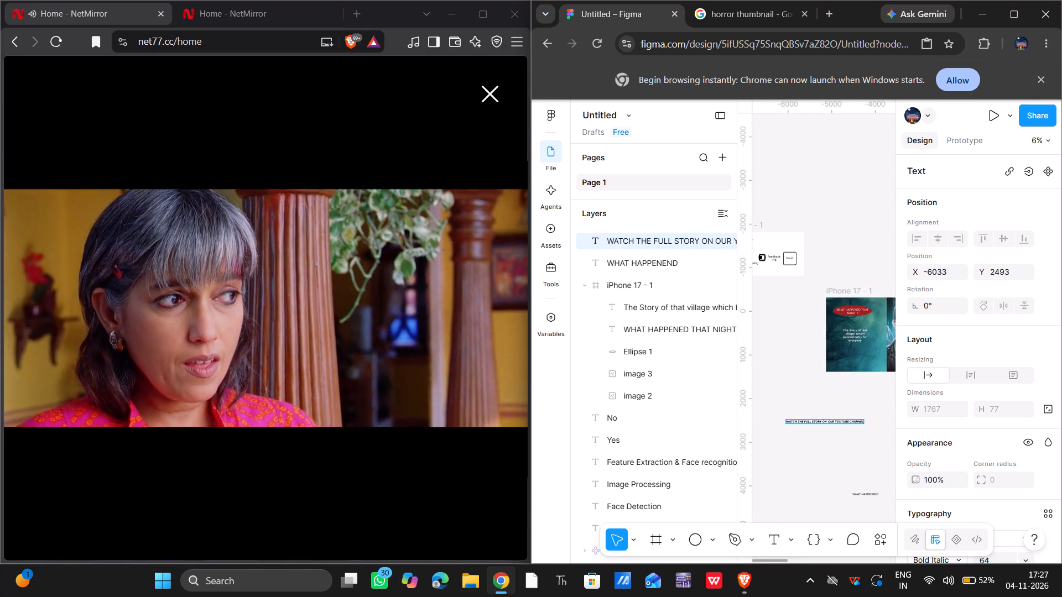
scroll(835, 373, left, 1)
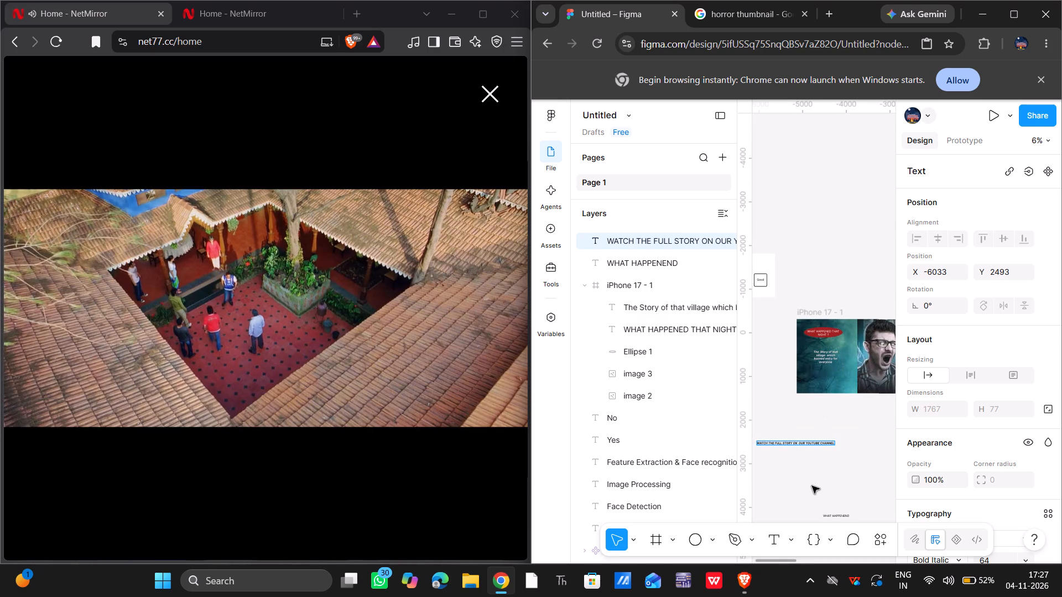
drag(812, 486, 809, 445)
drag(809, 445, 809, 443)
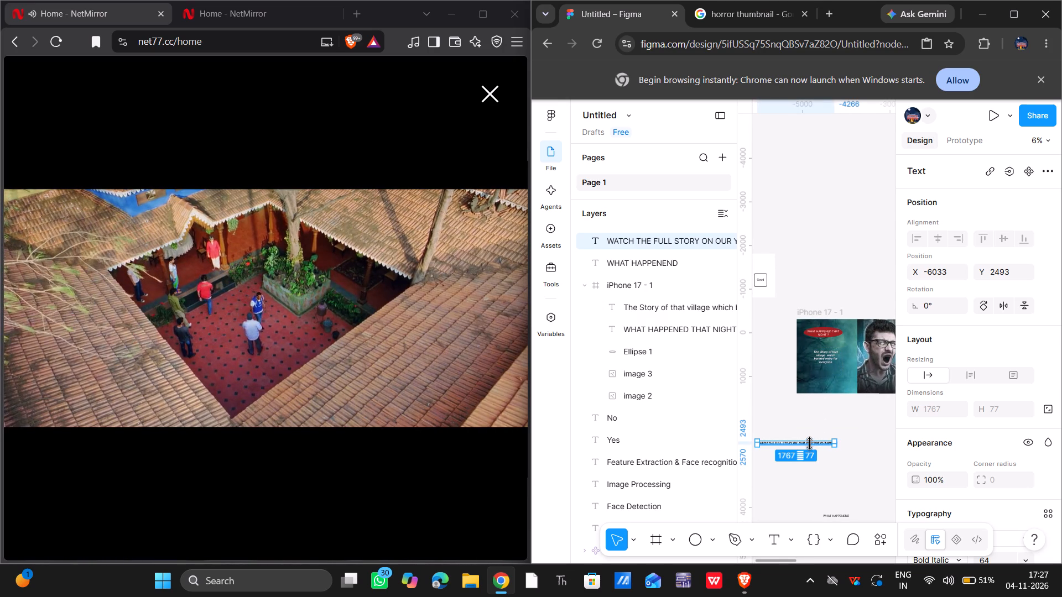
drag(809, 443, 844, 448)
click(835, 488)
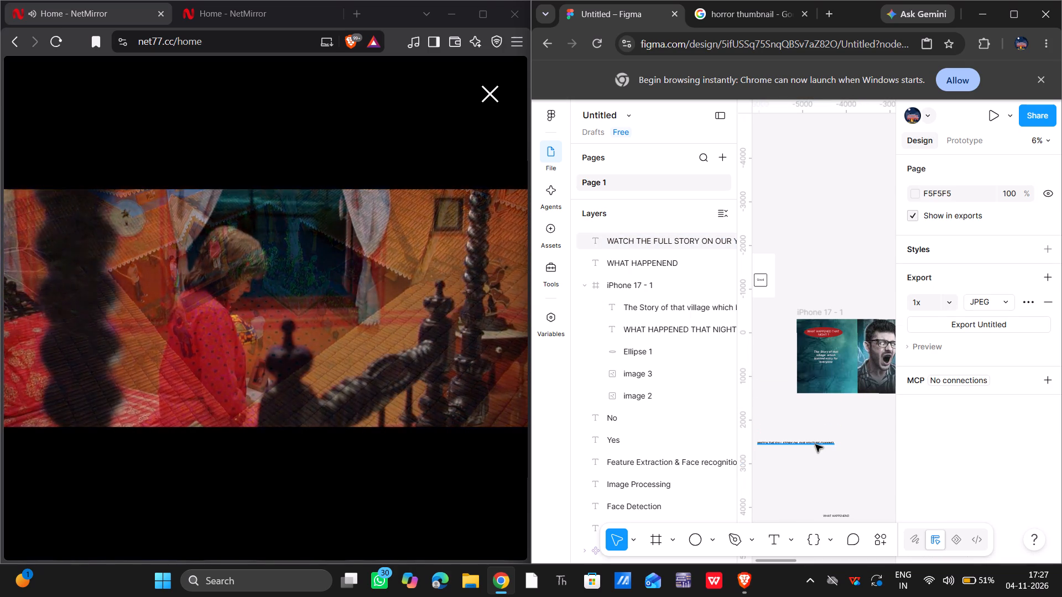
click(815, 443)
drag(815, 443, 858, 374)
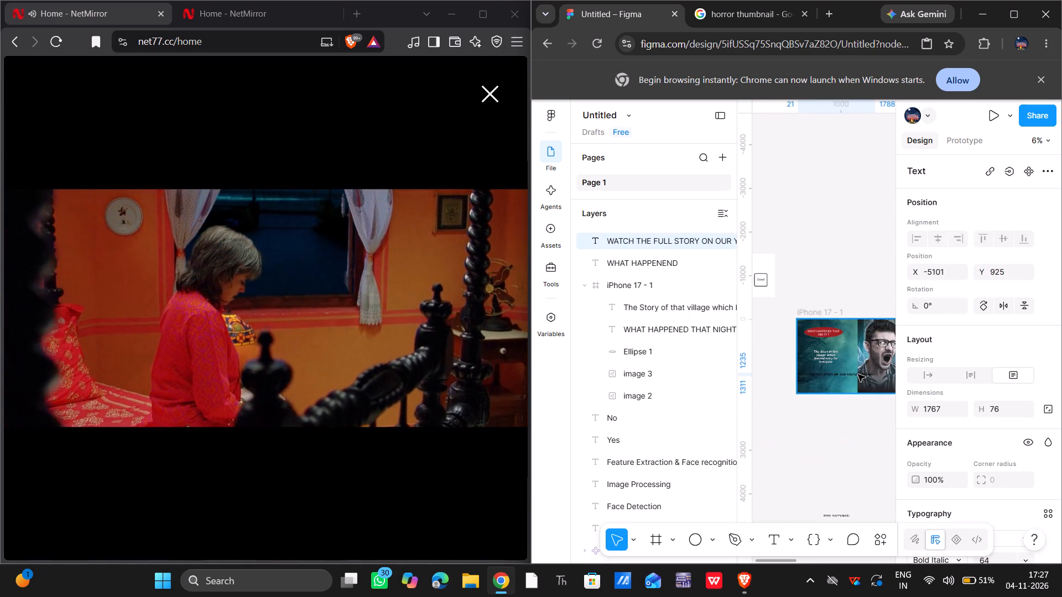
drag(858, 374, 860, 380)
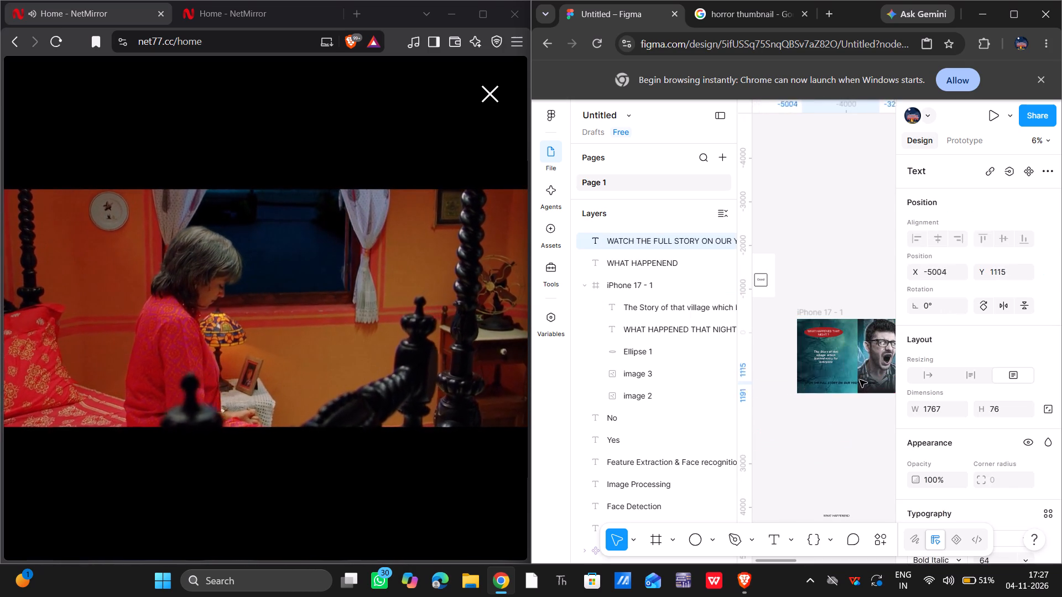
drag(860, 380, 863, 379)
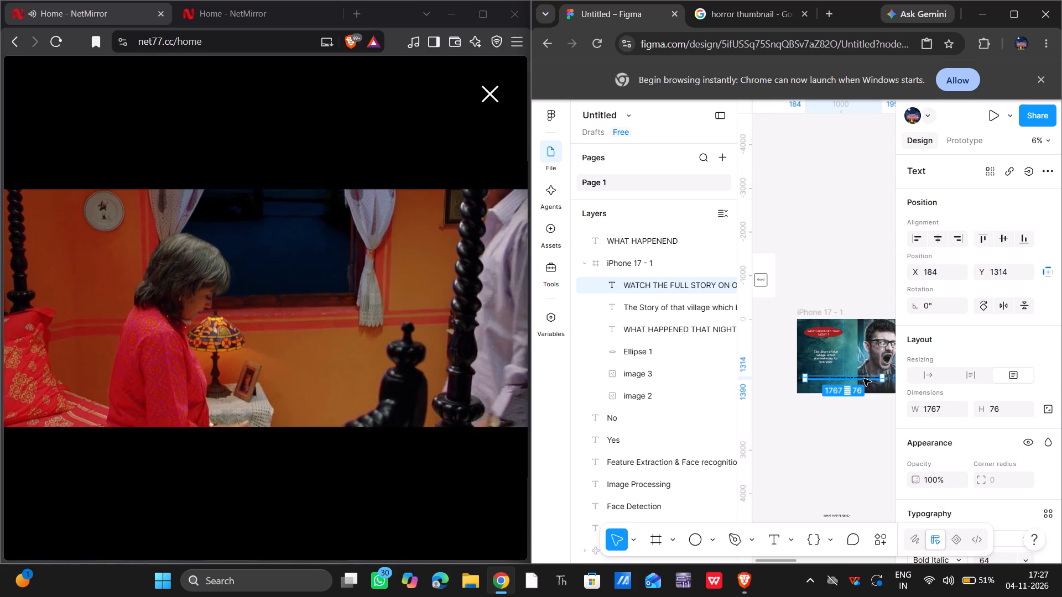
Set the alignment of the WATCH THE FULL STORY text to left.
scroll(981, 474, down, 3)
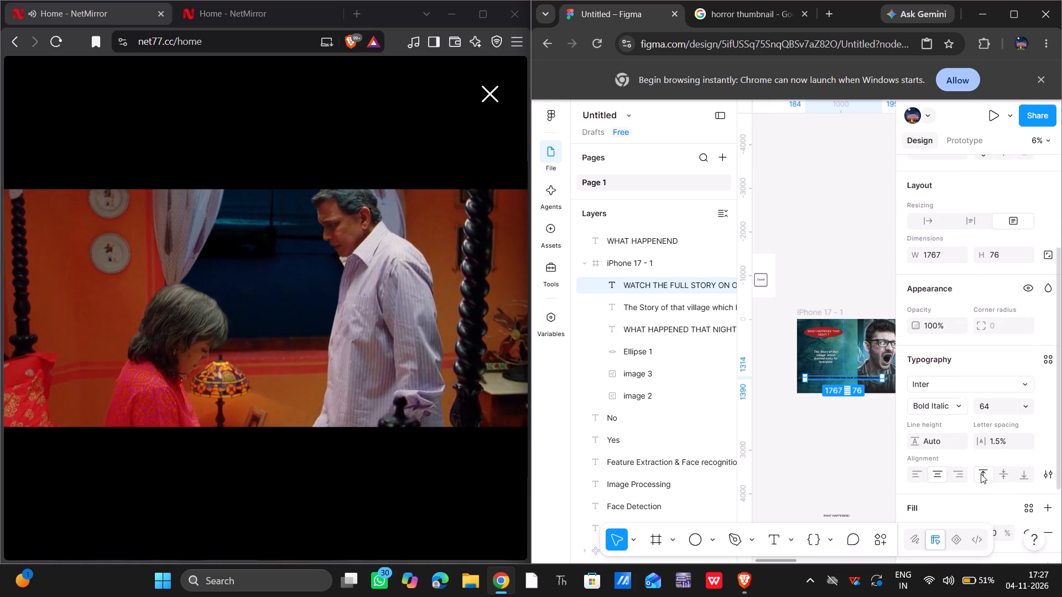
scroll(981, 474, down, 1)
click(939, 426)
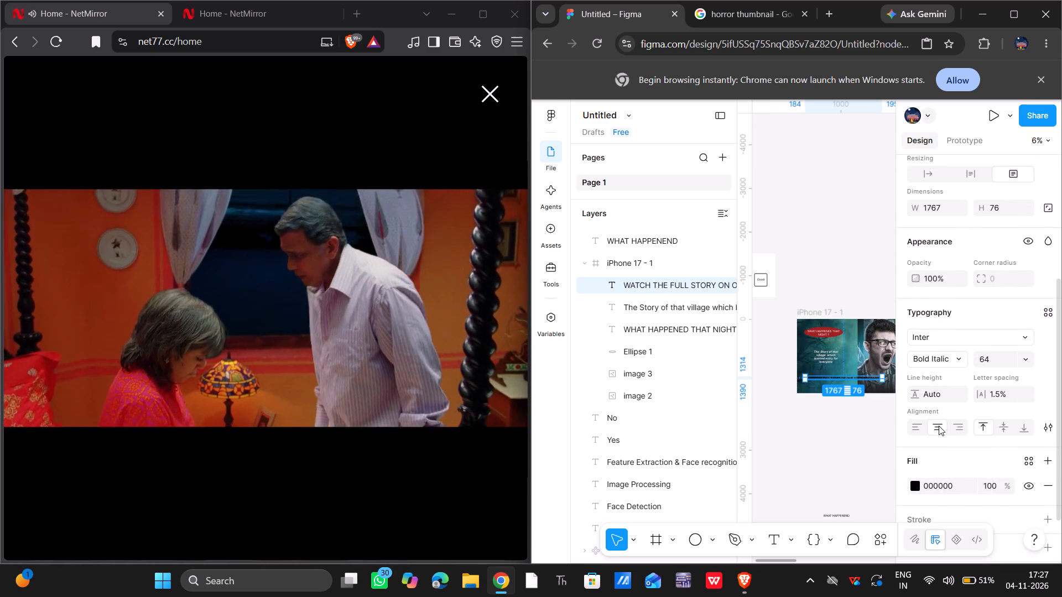
click(916, 431)
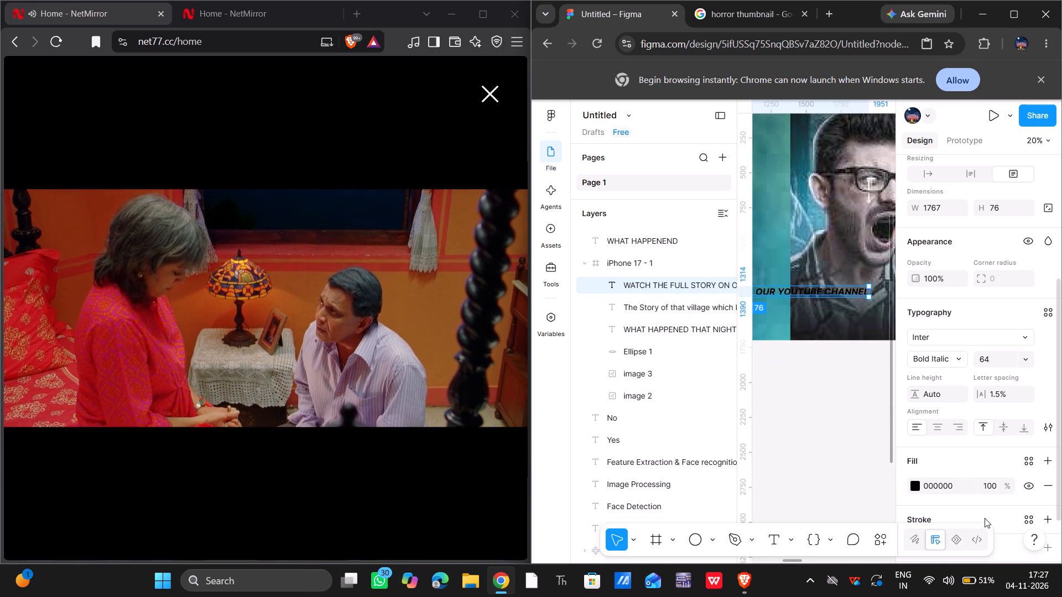
Change the fill colour of the WATCH THE FULL STORY text to white, FFFFFF.
scroll(999, 517, down, 1)
click(913, 443)
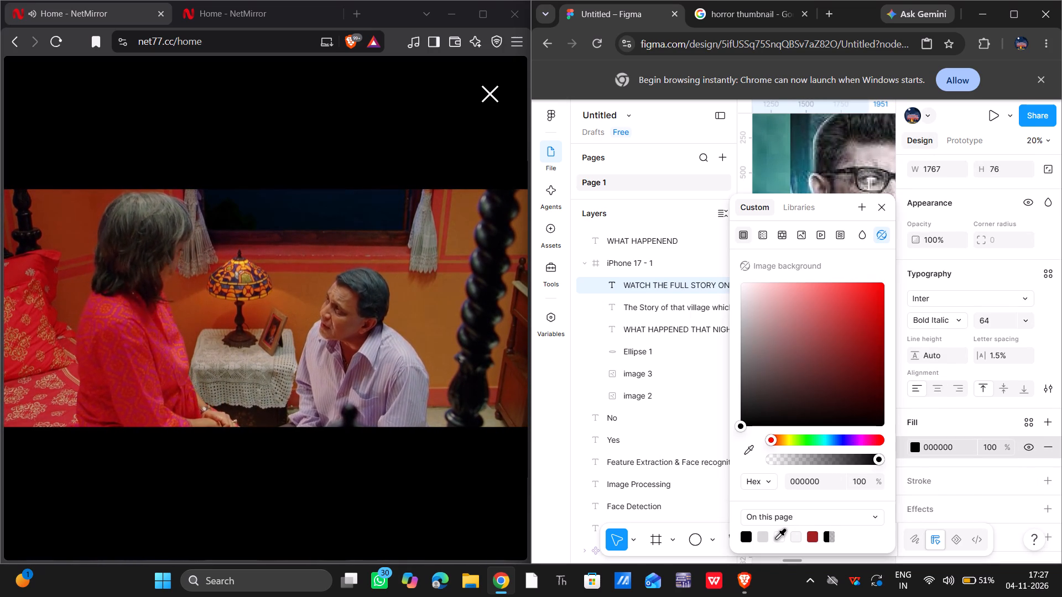
click(776, 539)
click(761, 146)
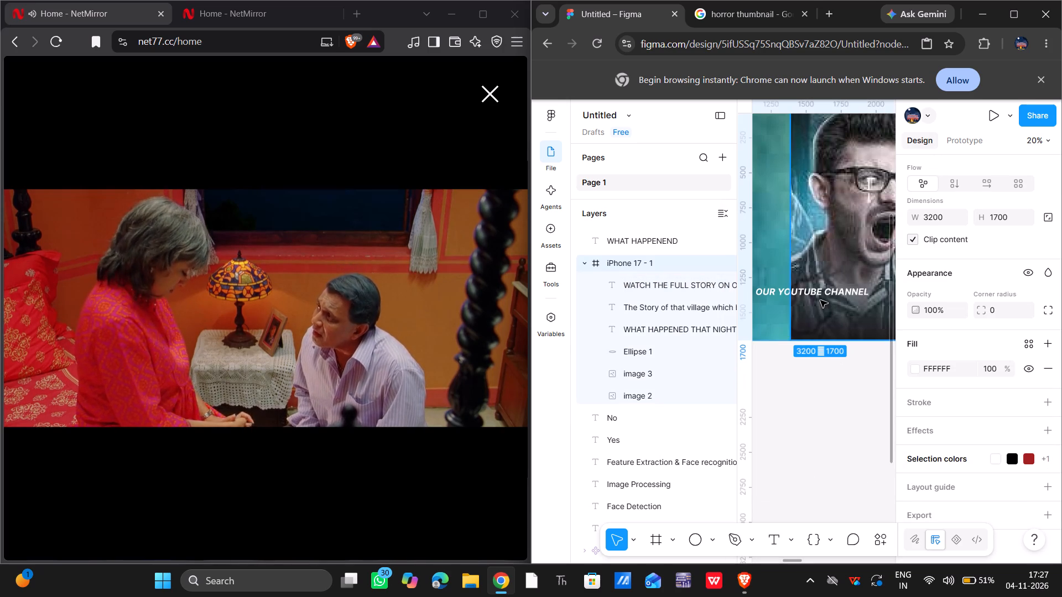
Break the call-to-action text into two lines so that OUR YOUTUBE CHANNEL starts the second line.
scroll(820, 298, right, 1)
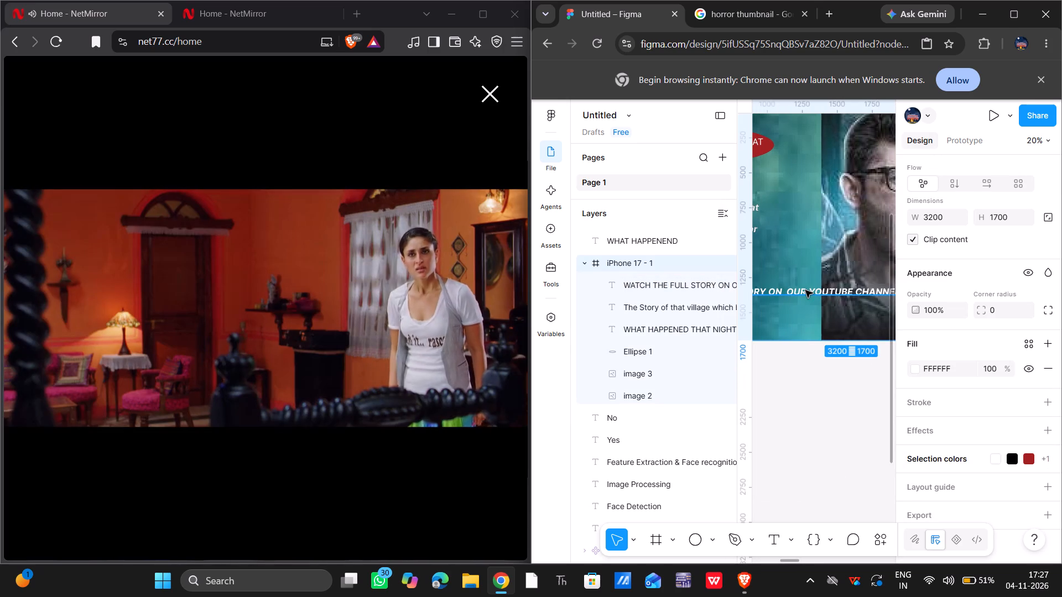
click(805, 290)
click(811, 292)
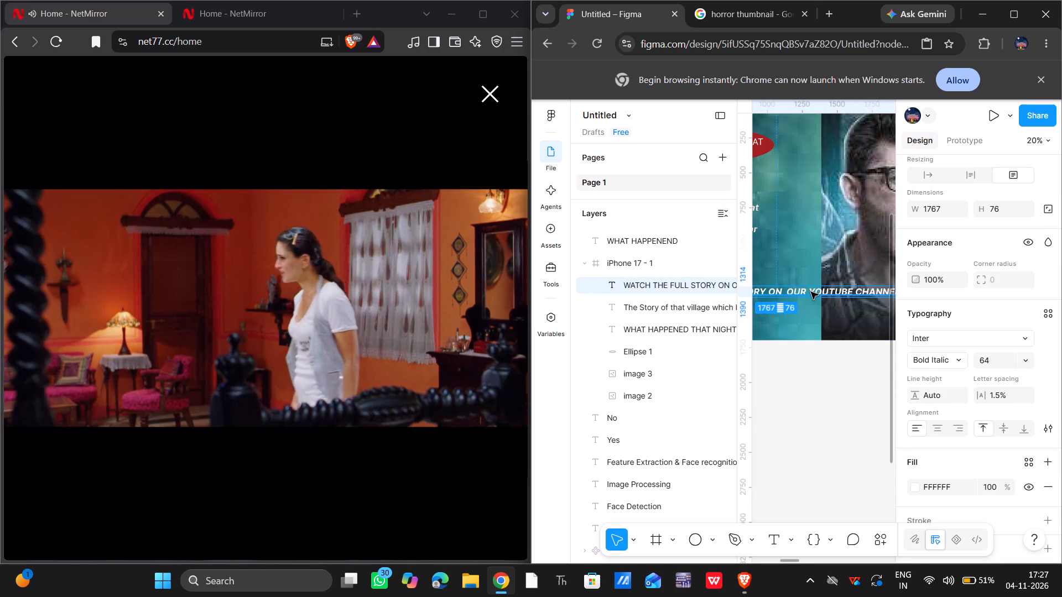
click(818, 290)
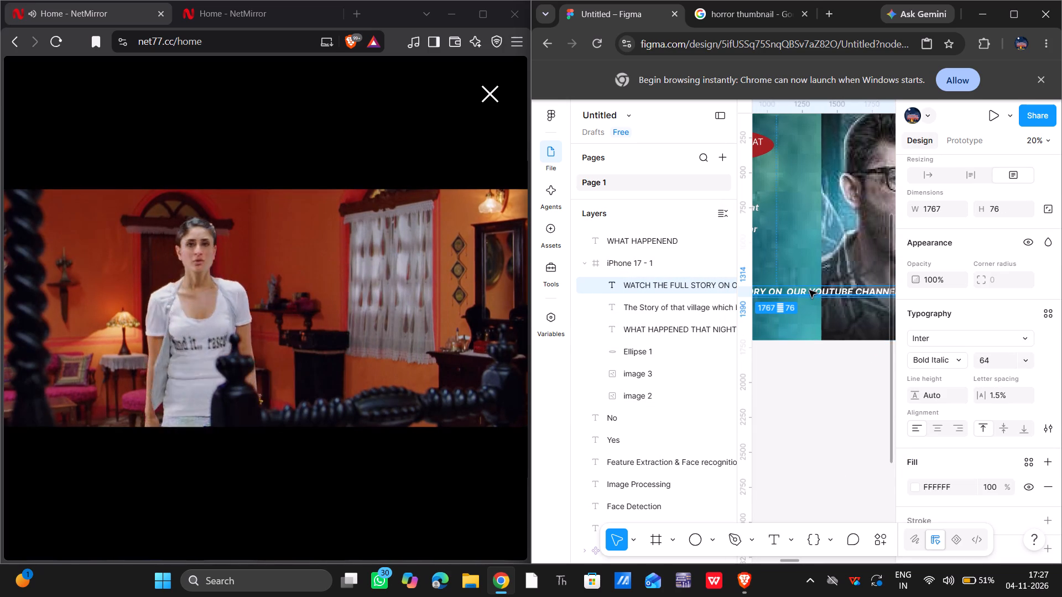
click(804, 291)
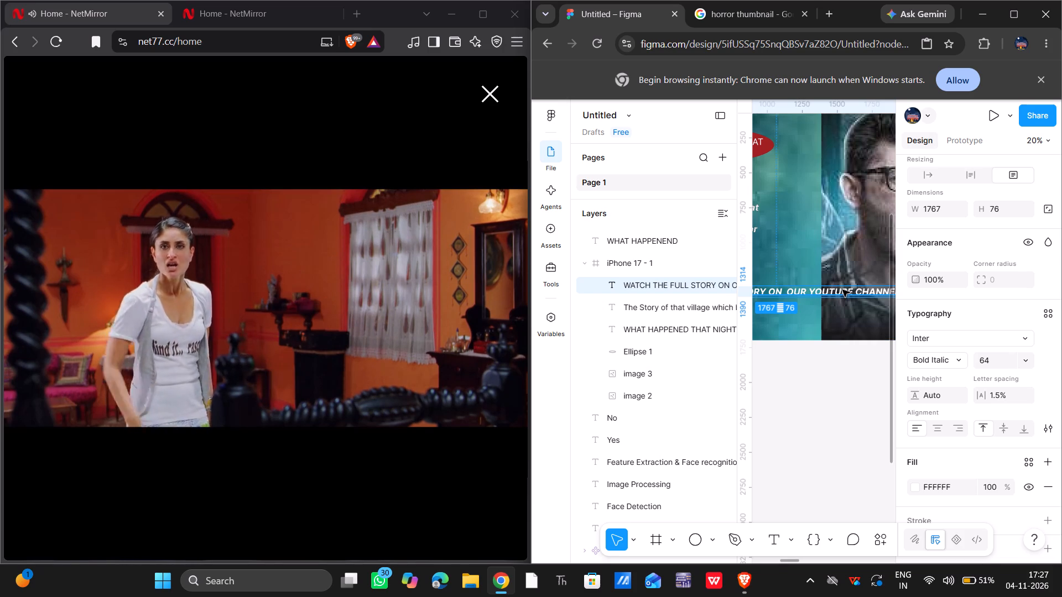
click(842, 290)
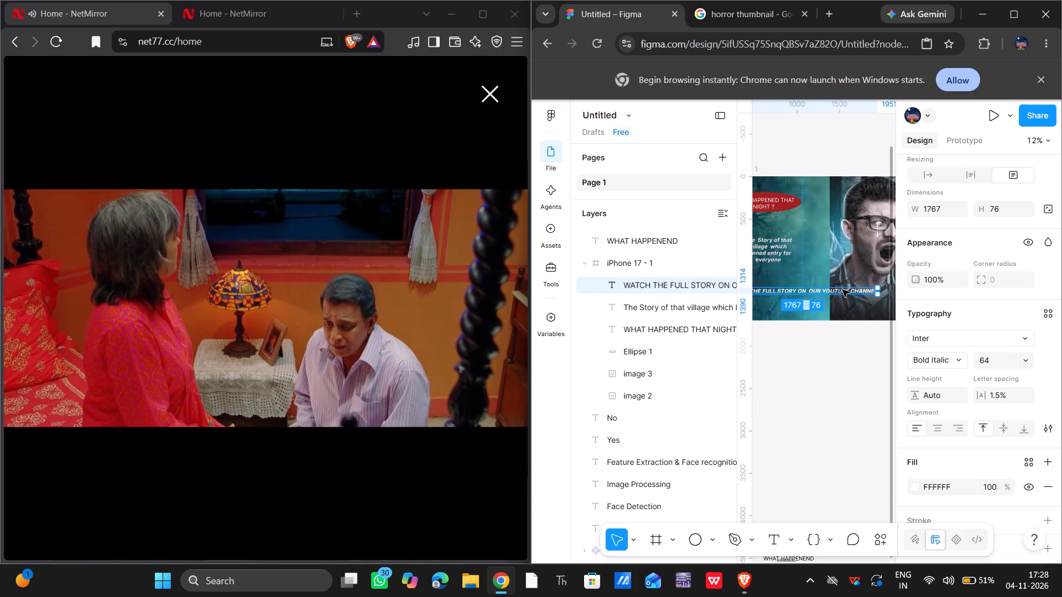
click(813, 294)
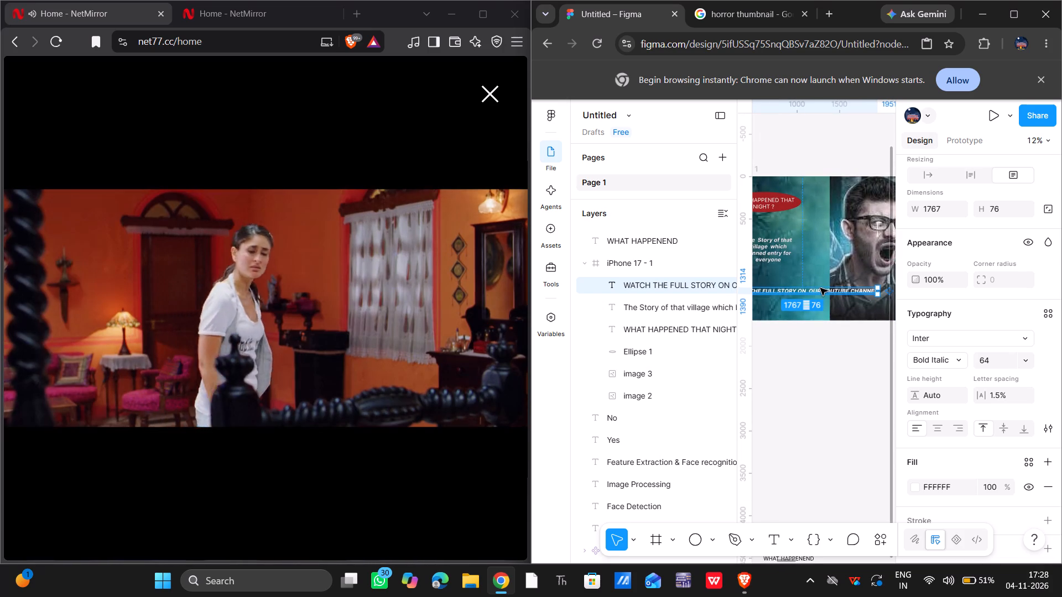
click(790, 301)
click(776, 296)
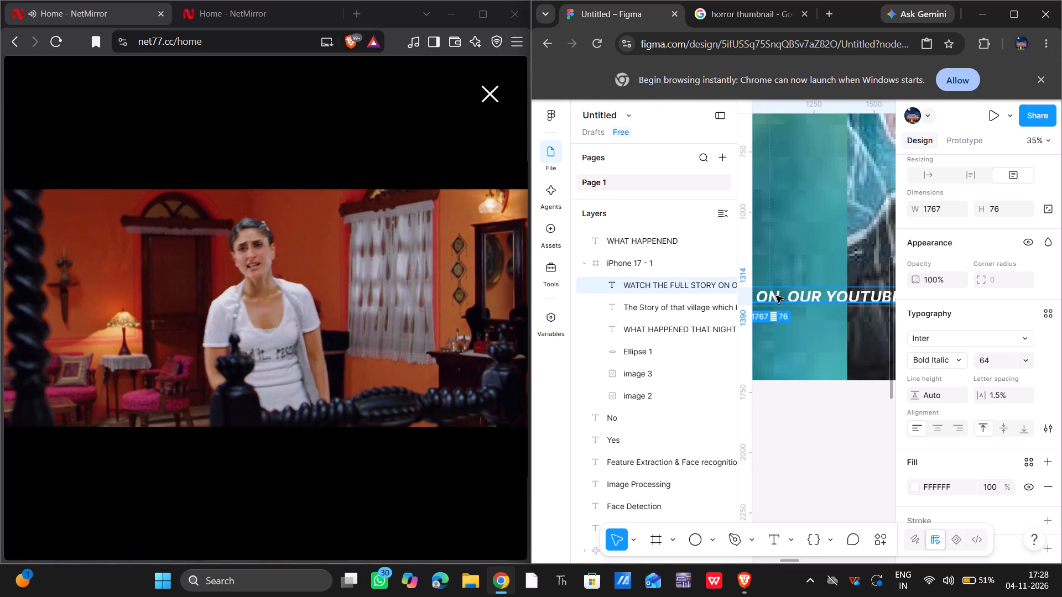
scroll(808, 296, up, 1)
scroll(808, 296, right, 1)
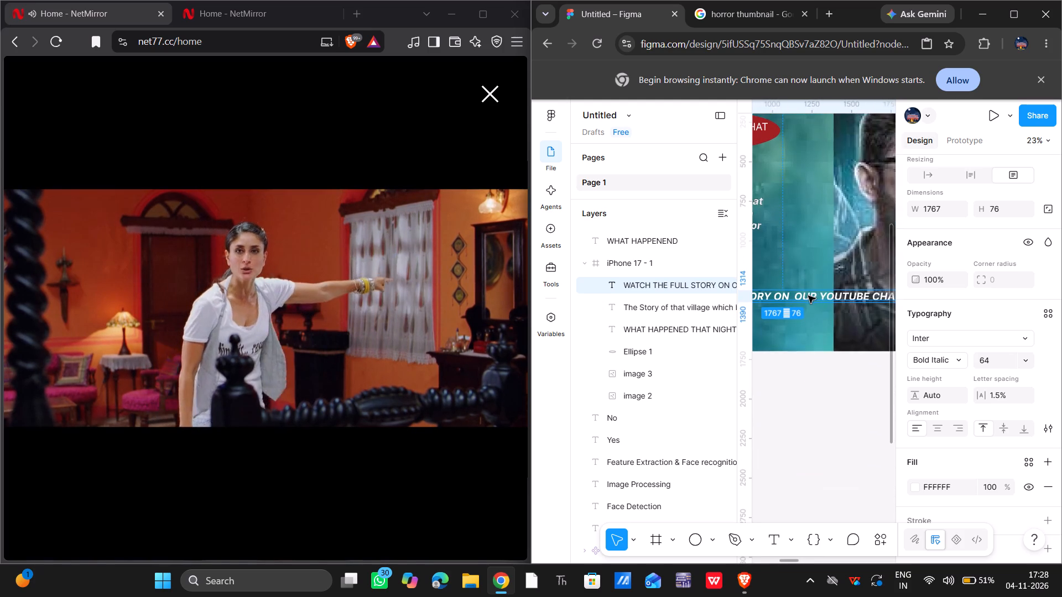
scroll(808, 296, right, 1)
click(806, 296)
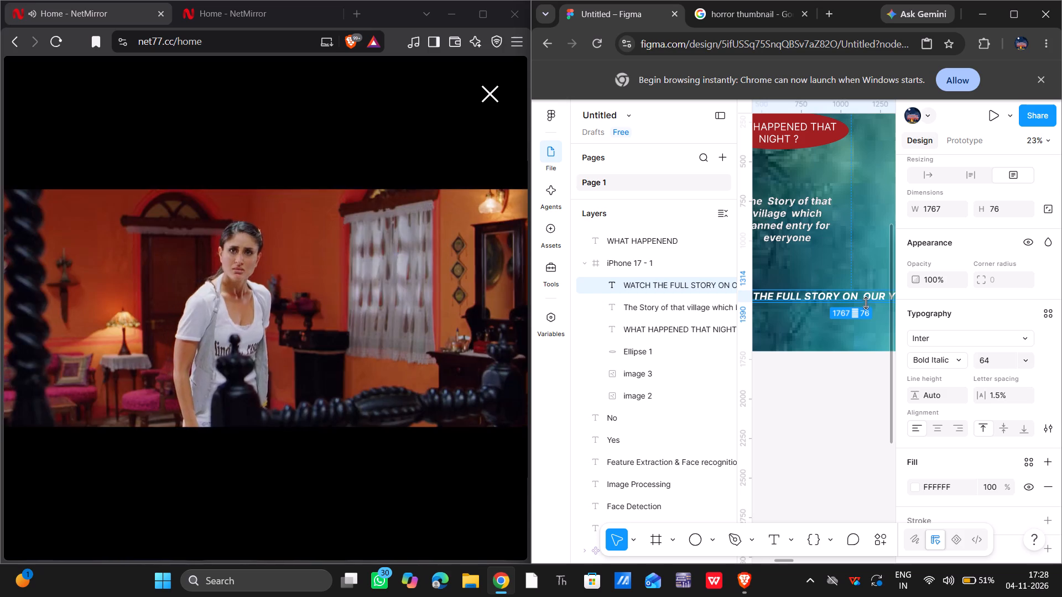
click(858, 297)
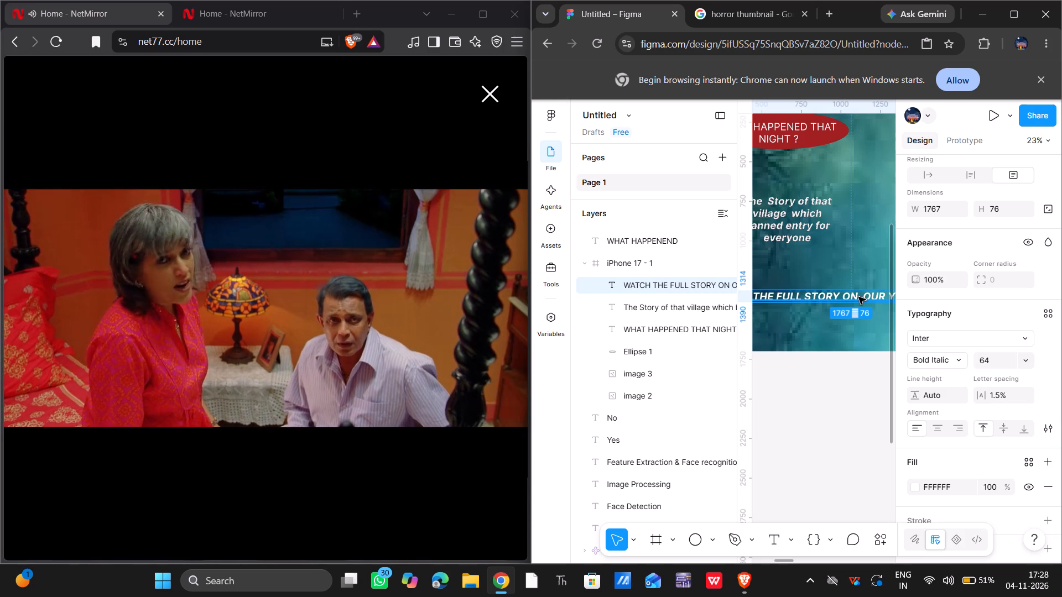
click(858, 297)
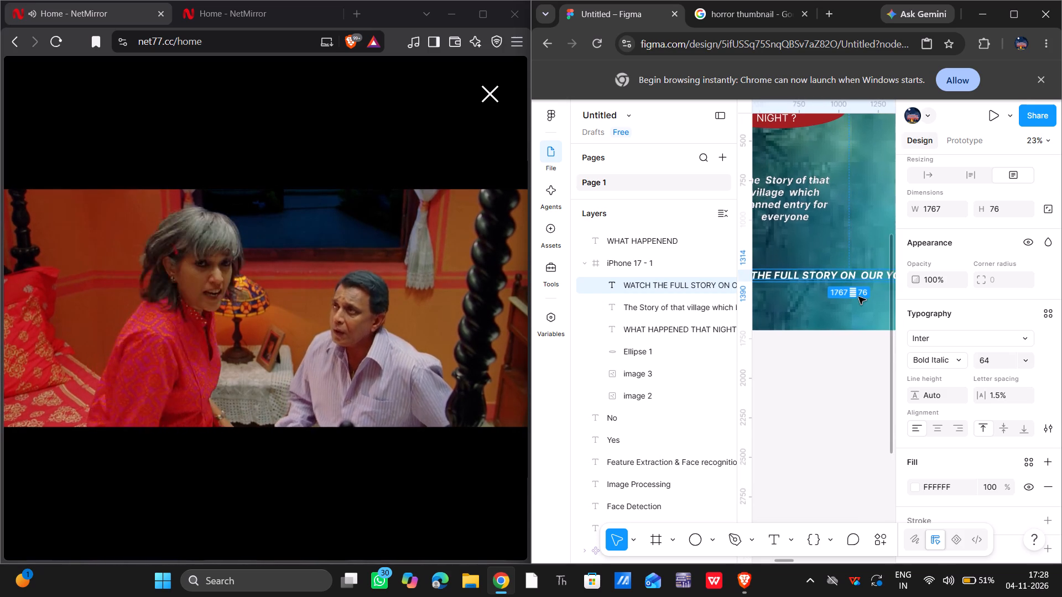
scroll(858, 289, left, 1)
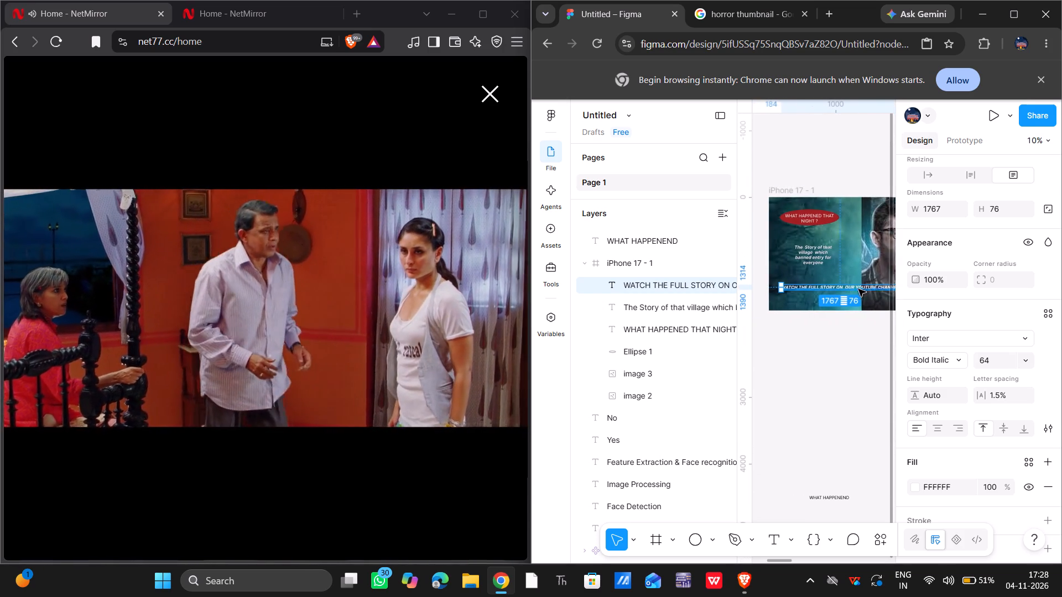
scroll(858, 289, left, 1)
click(857, 285)
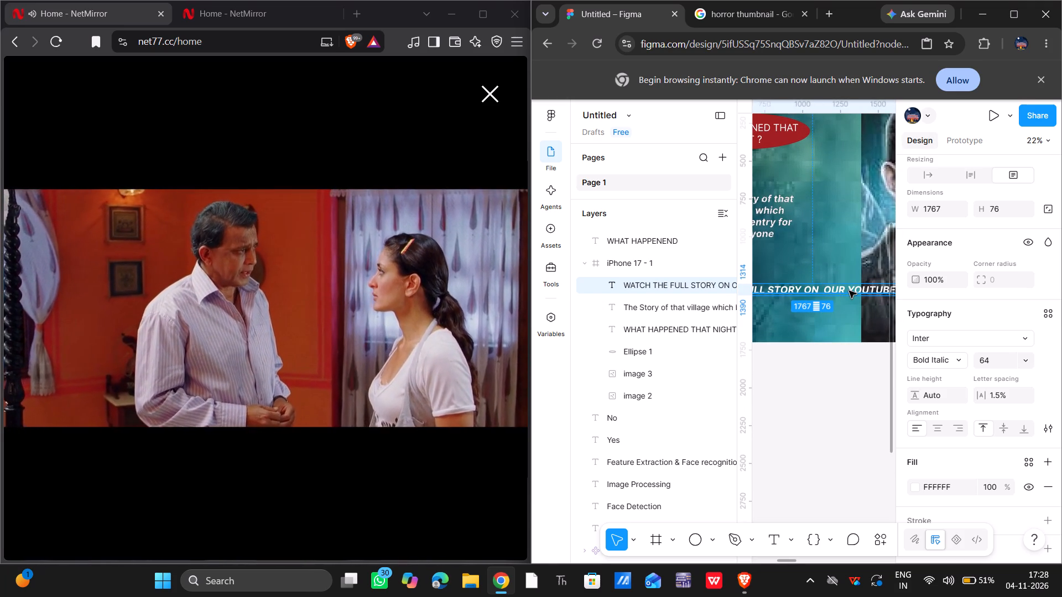
click(849, 291)
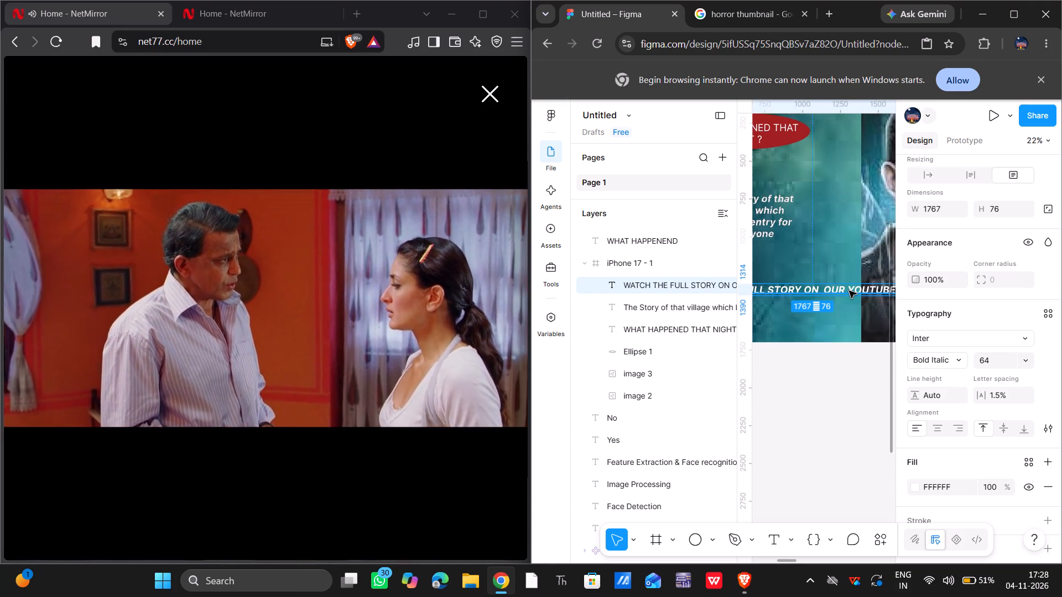
triple_click(849, 291)
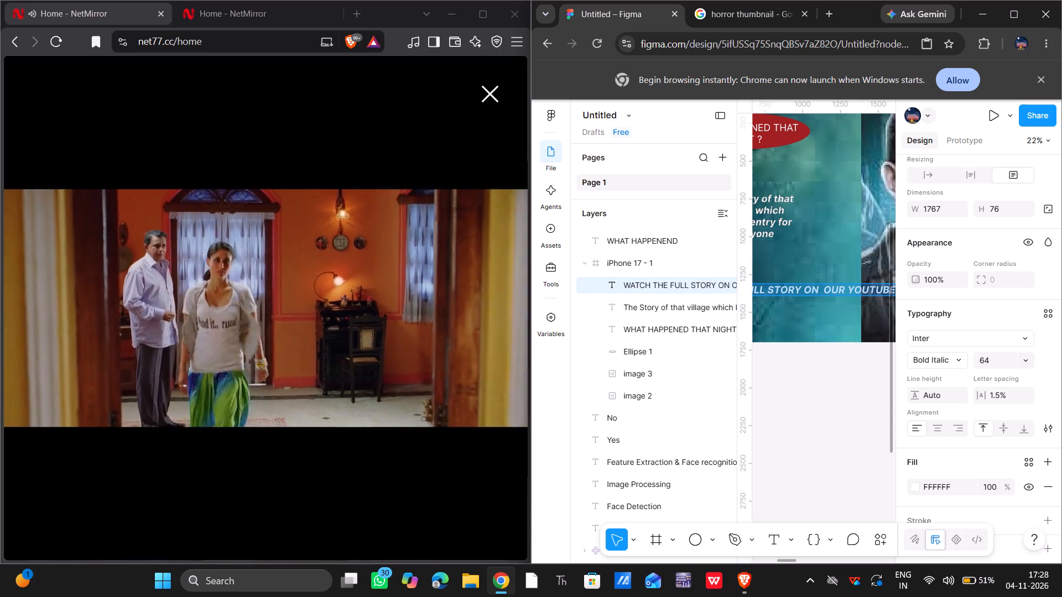
click(821, 290)
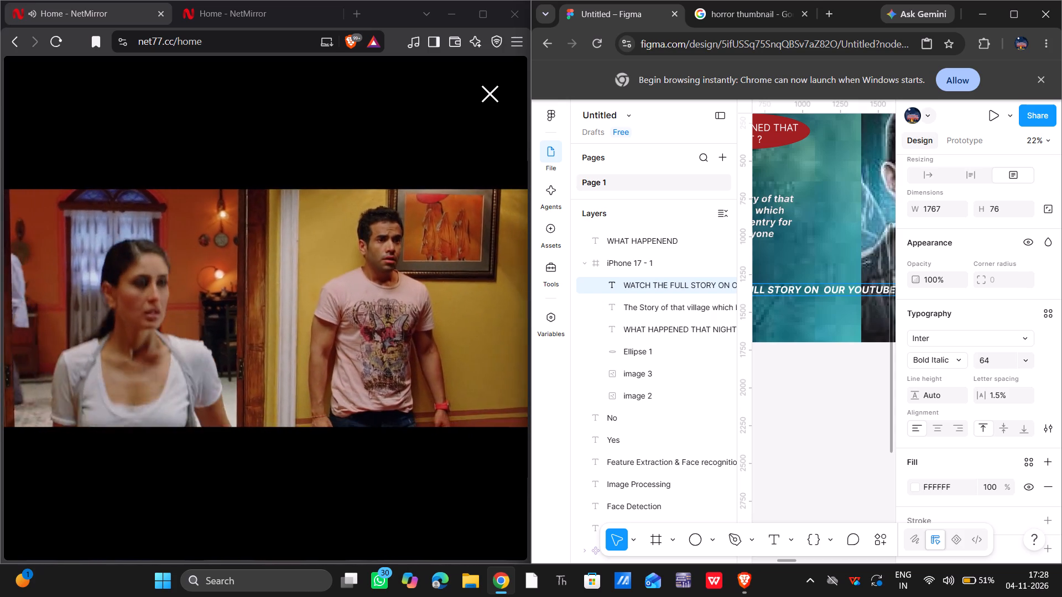
key(Return)
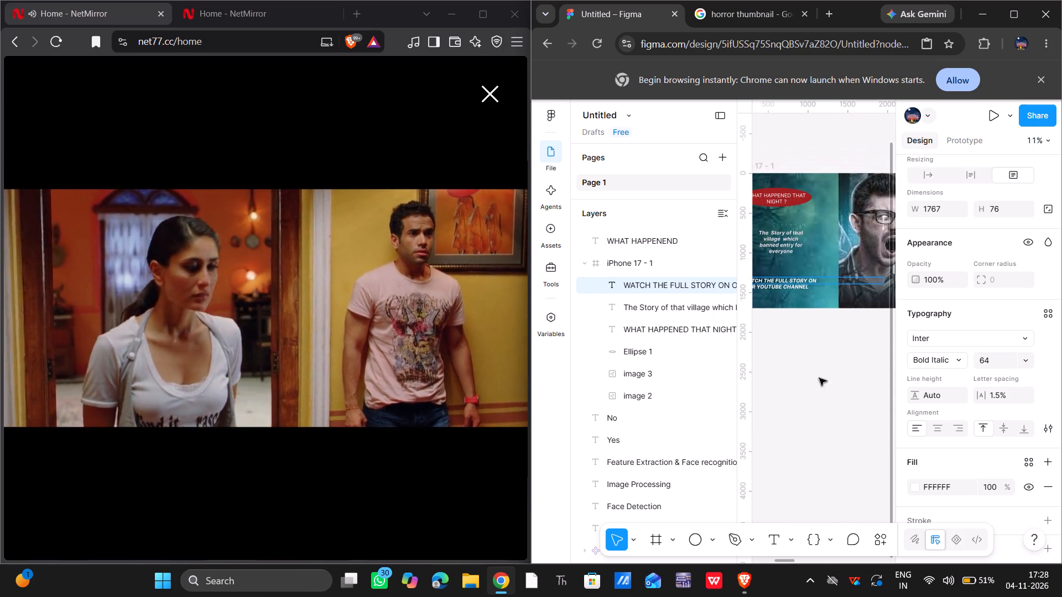
click(817, 386)
Move the two-line call-to-action text over the lower part of the screaming man's photo, at about X 1411, Y 1252.
scroll(817, 386, down, 1)
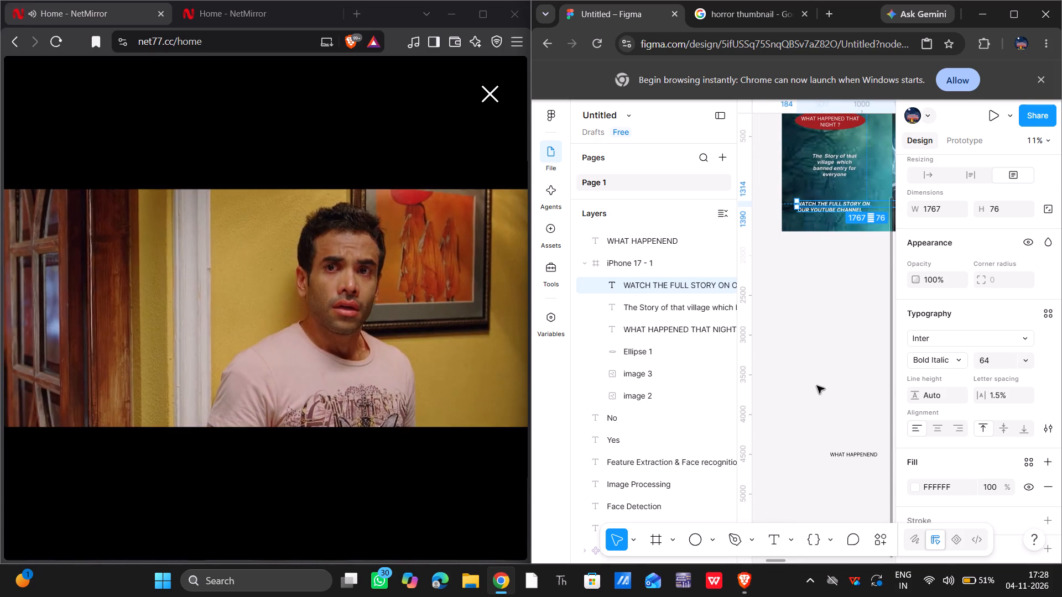
click(821, 307)
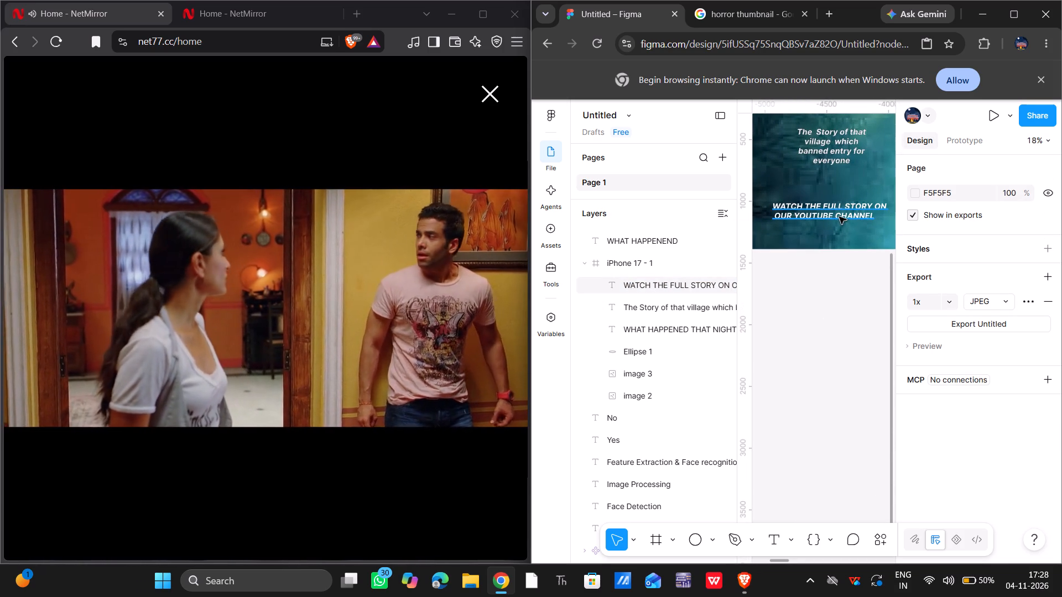
drag(840, 216, 866, 203)
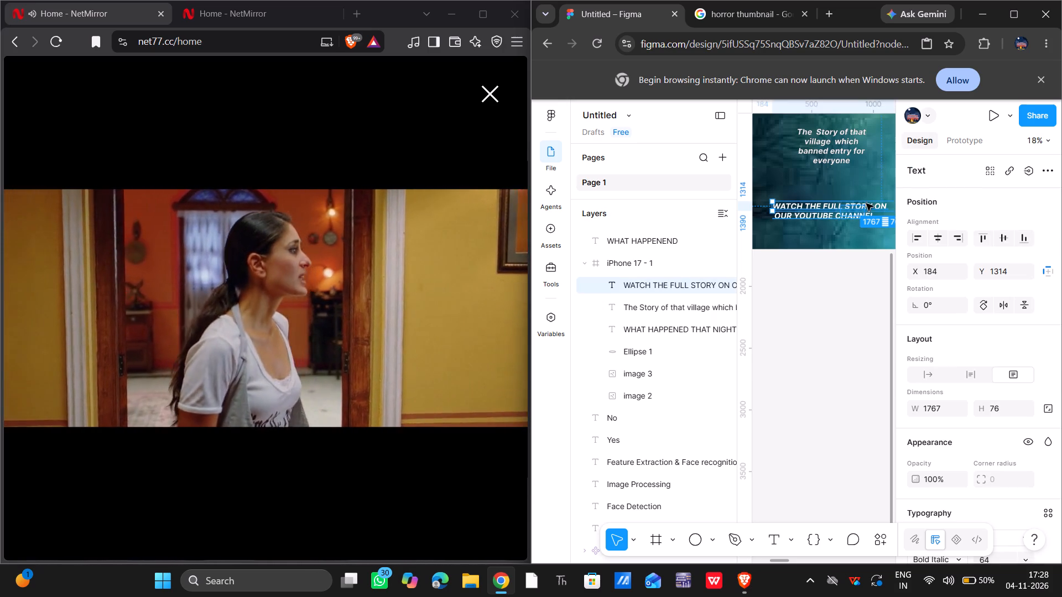
drag(866, 203, 868, 202)
drag(868, 202, 893, 188)
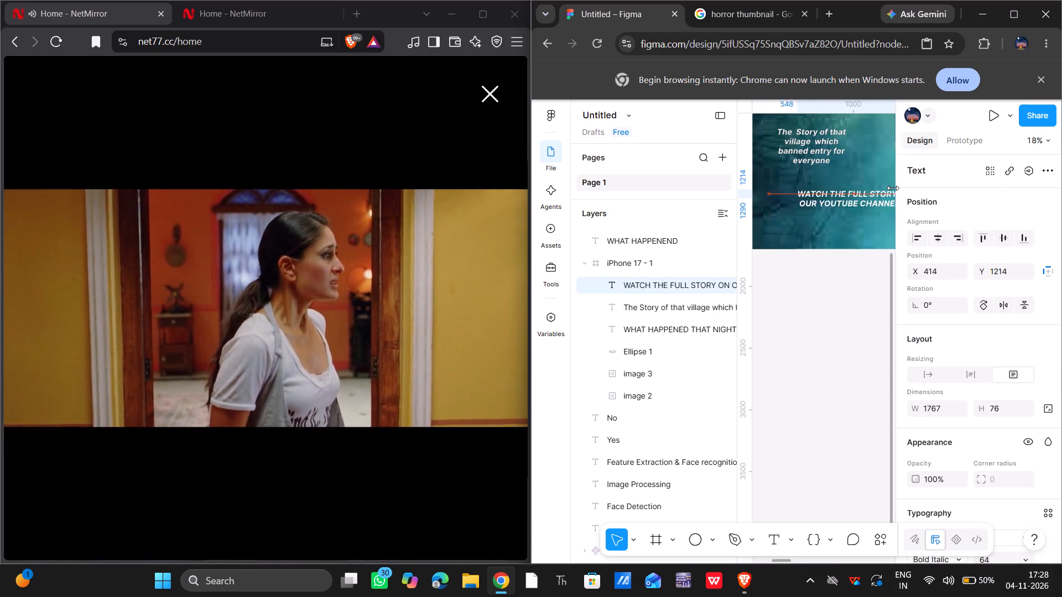
drag(893, 188, 860, 196)
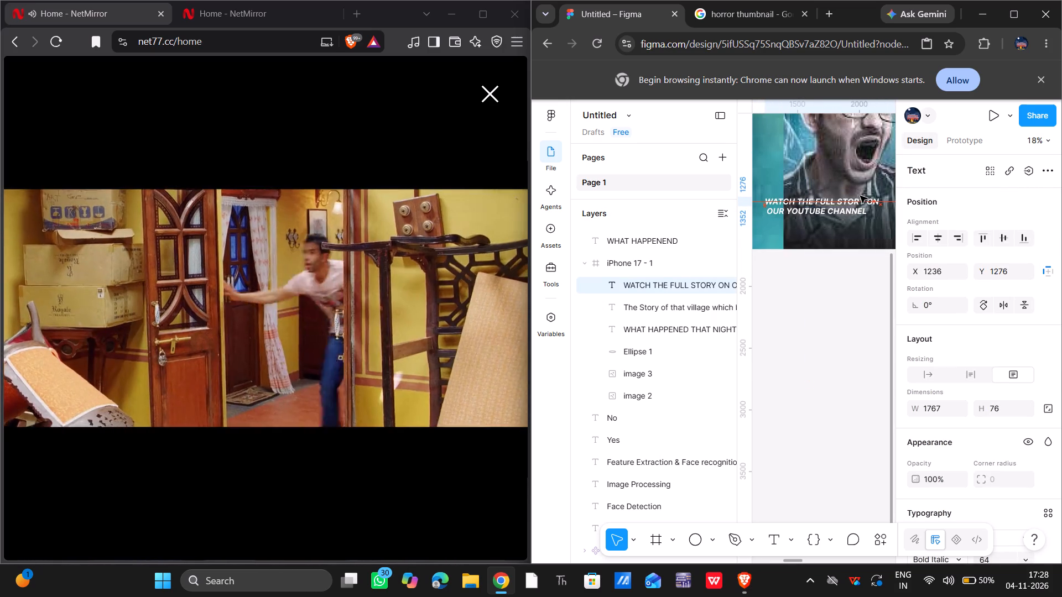
drag(860, 196, 882, 193)
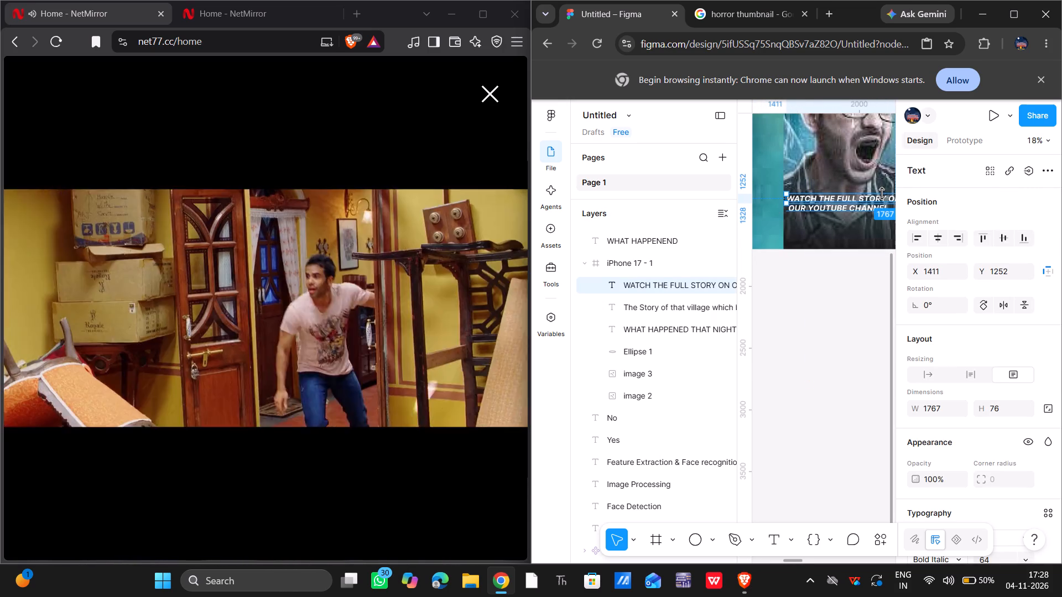
Resize the call-to-action text box to about 1277 by 177, keeping the text on two lines.
scroll(882, 193, left, 1)
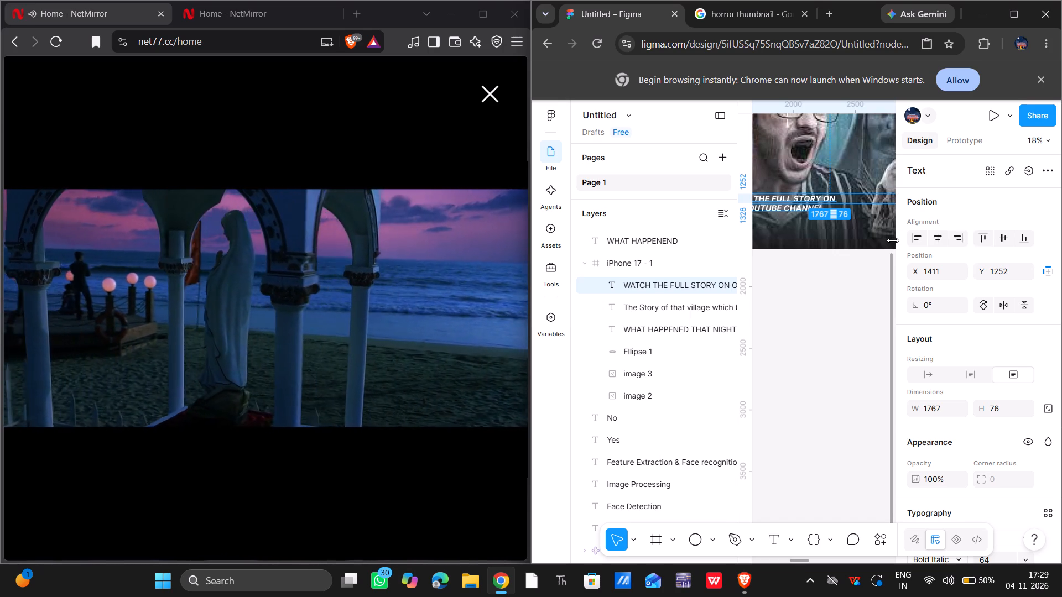
scroll(893, 240, left, 1)
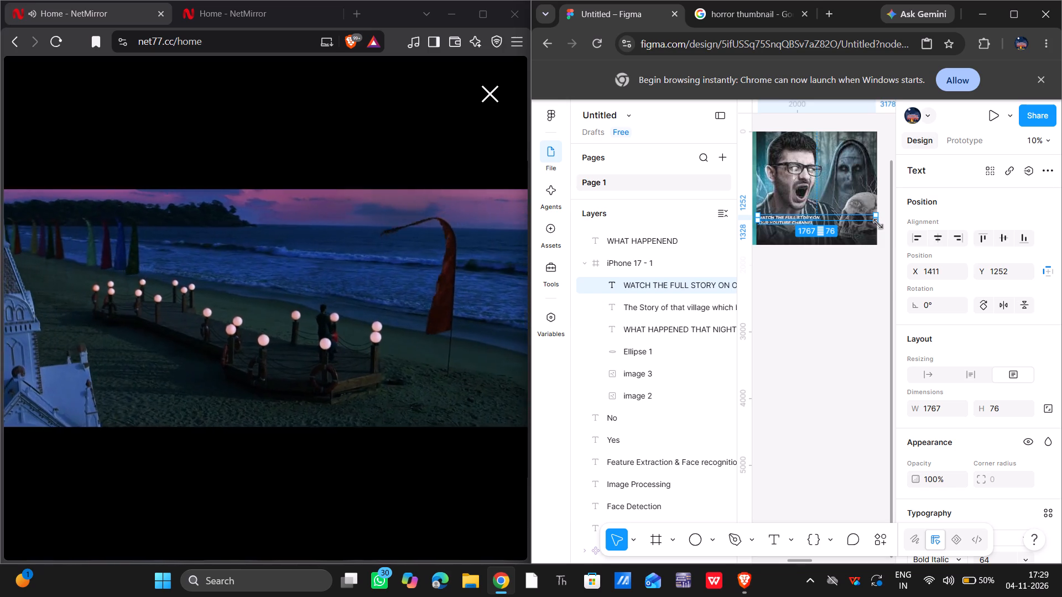
drag(878, 223, 813, 229)
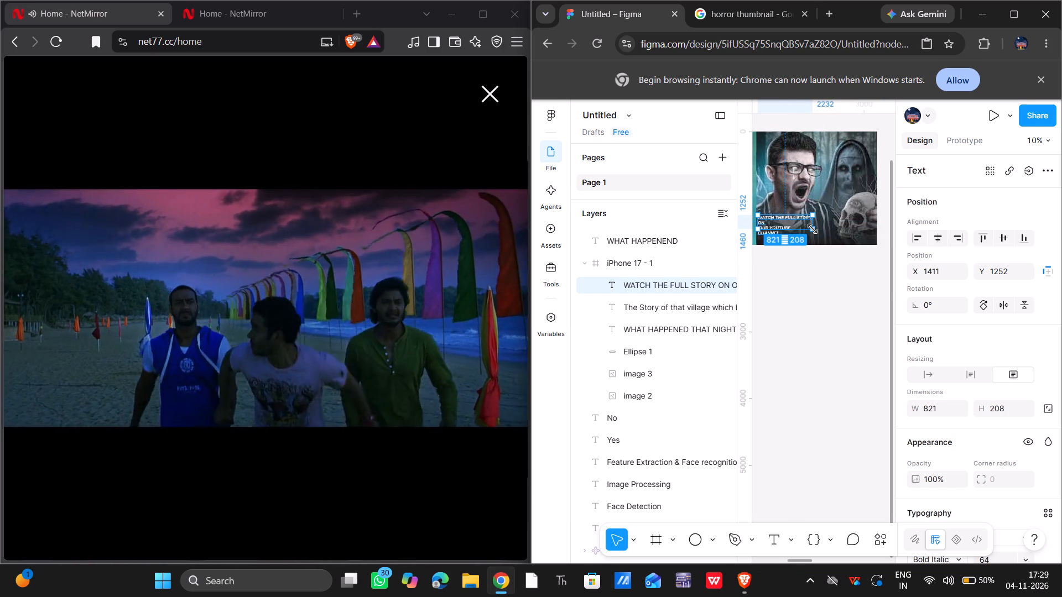
drag(813, 229, 843, 227)
Move the call-to-action text to the bottom edge of the screaming man's photo, at about X 1656, Y 1459, and deselect it.
scroll(843, 227, right, 1)
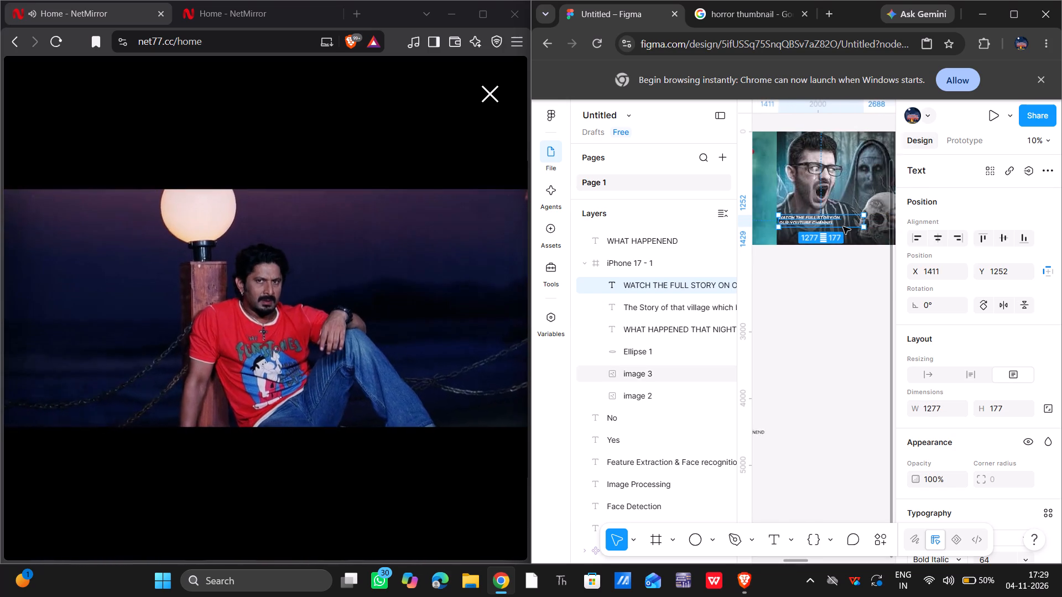
scroll(843, 227, right, 1)
drag(858, 217, 878, 231)
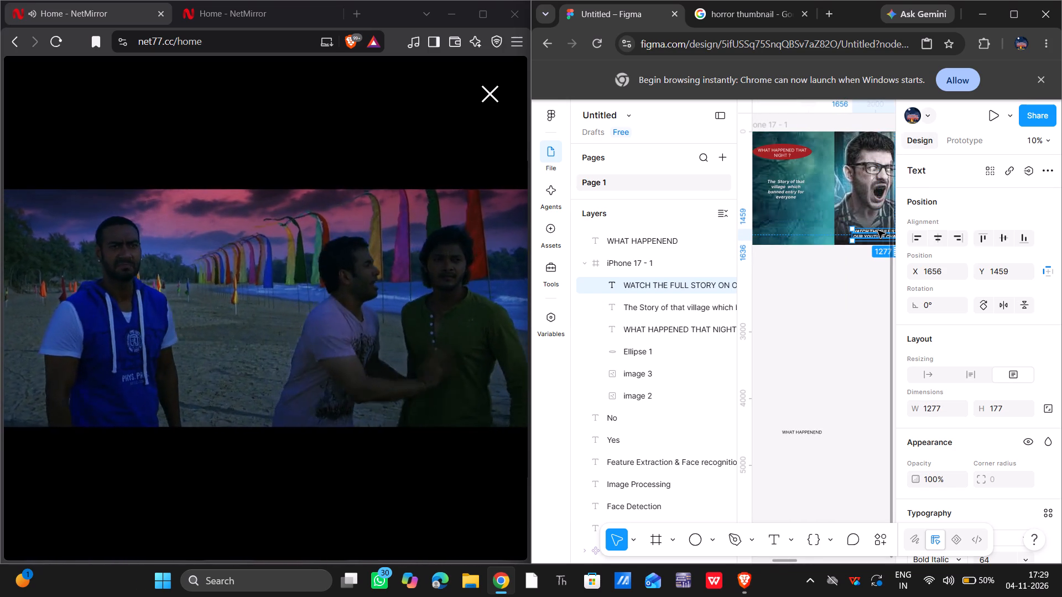
scroll(878, 231, left, 1)
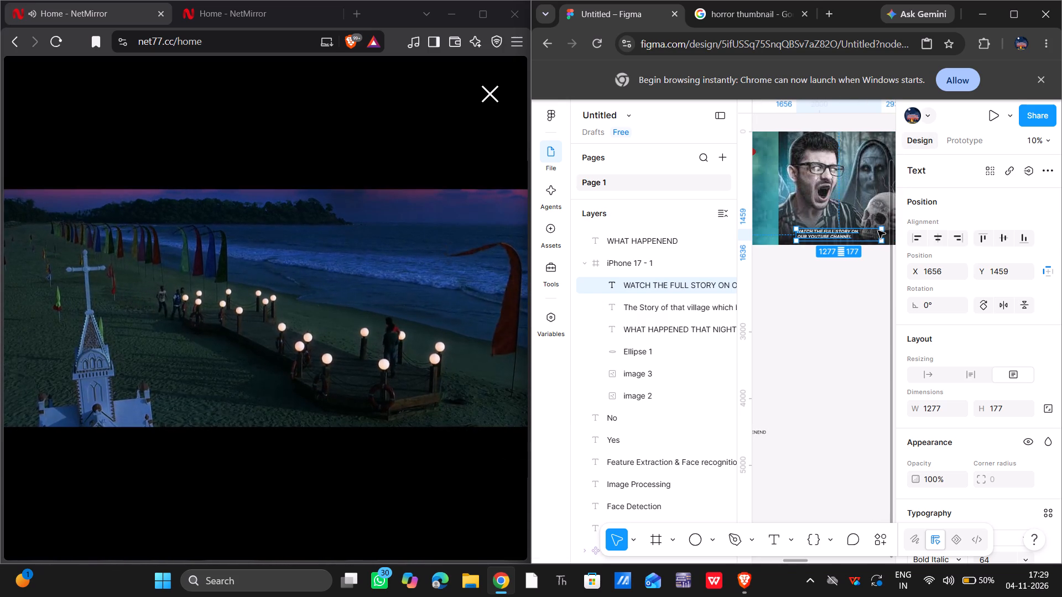
click(814, 336)
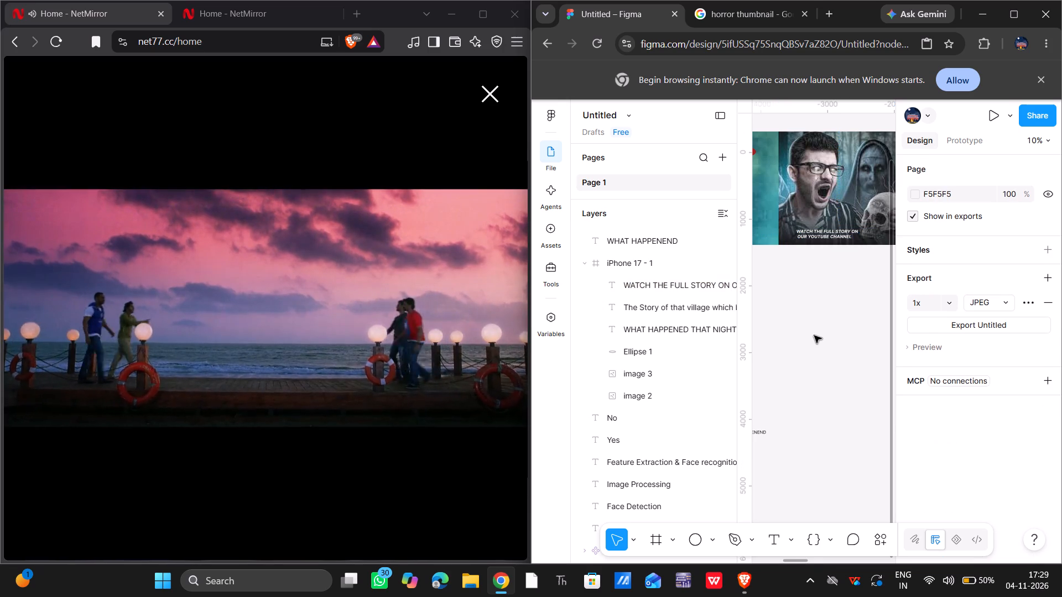
scroll(814, 336, right, 1)
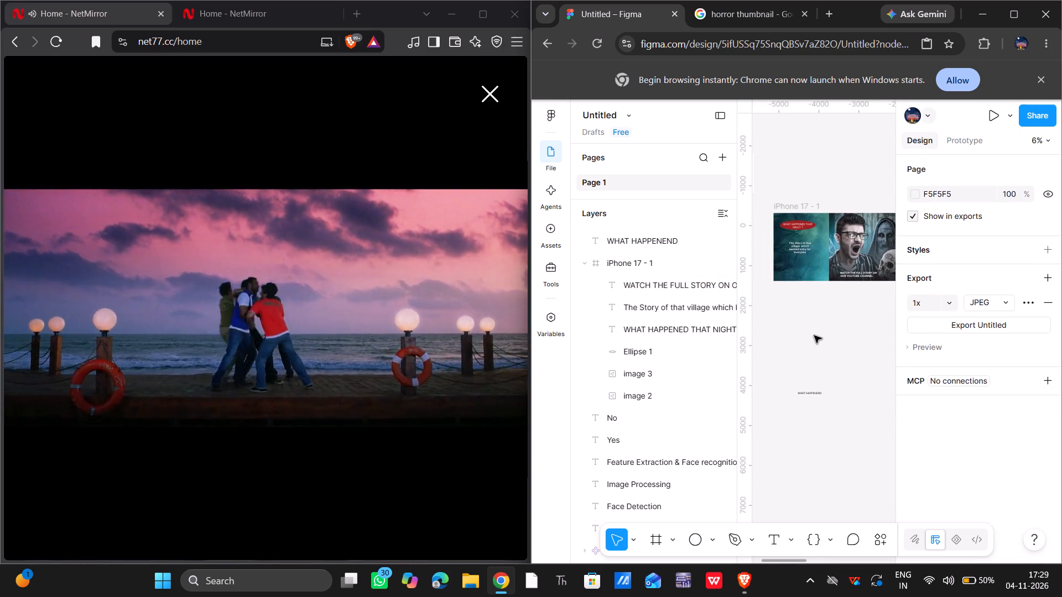
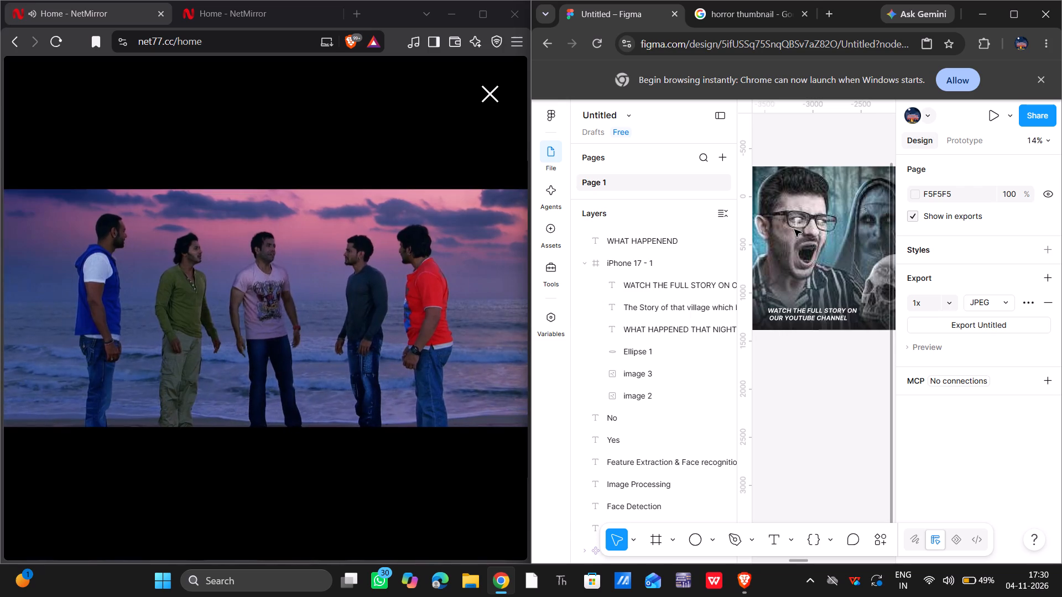
Change the font of the story text about the banned village to Irish Grover and deselect it.
scroll(794, 229, right, 1)
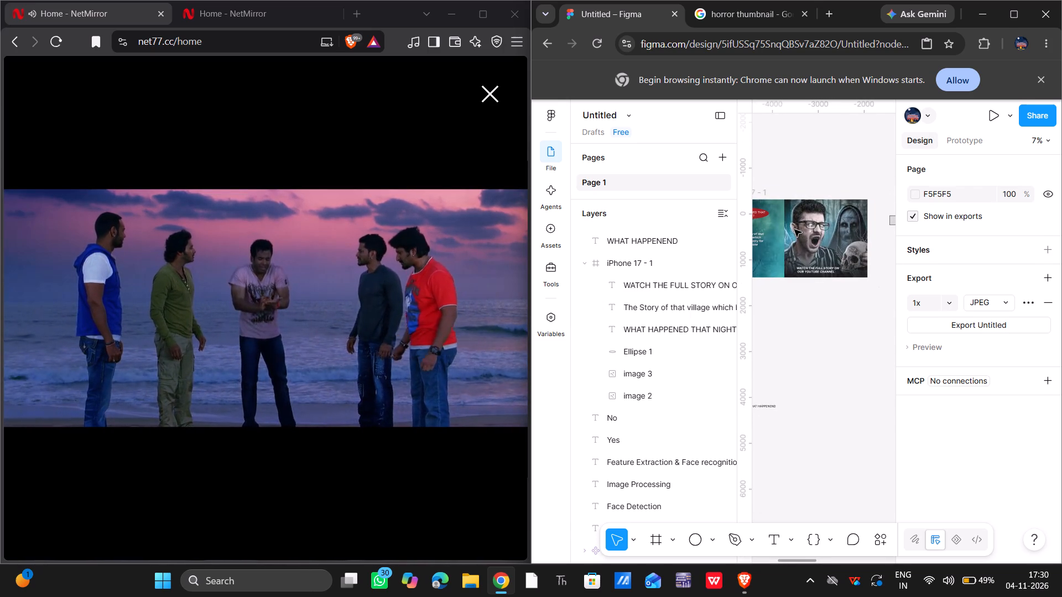
scroll(794, 229, right, 1)
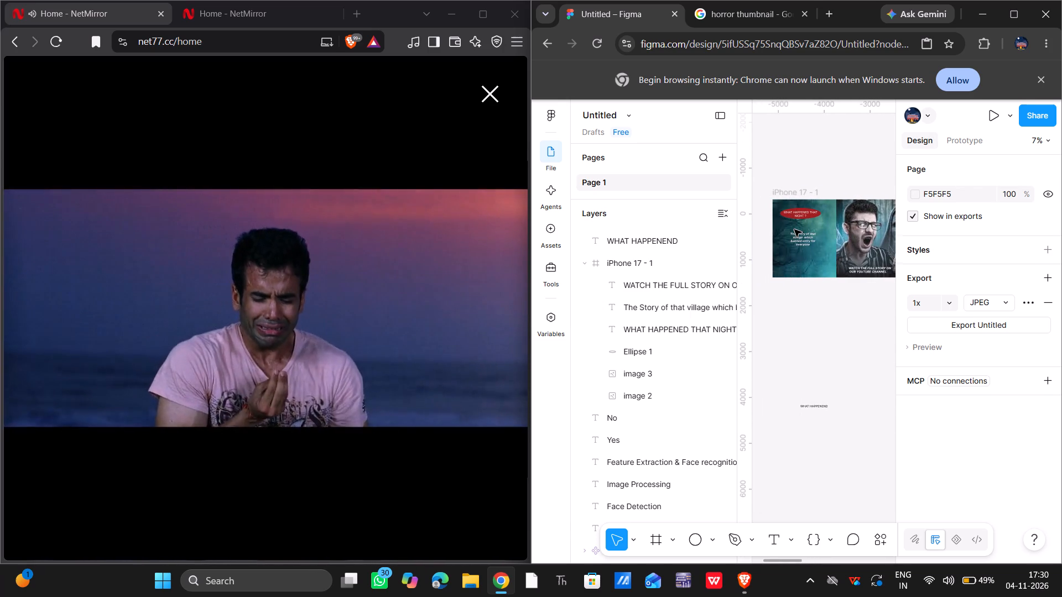
scroll(794, 229, up, 1)
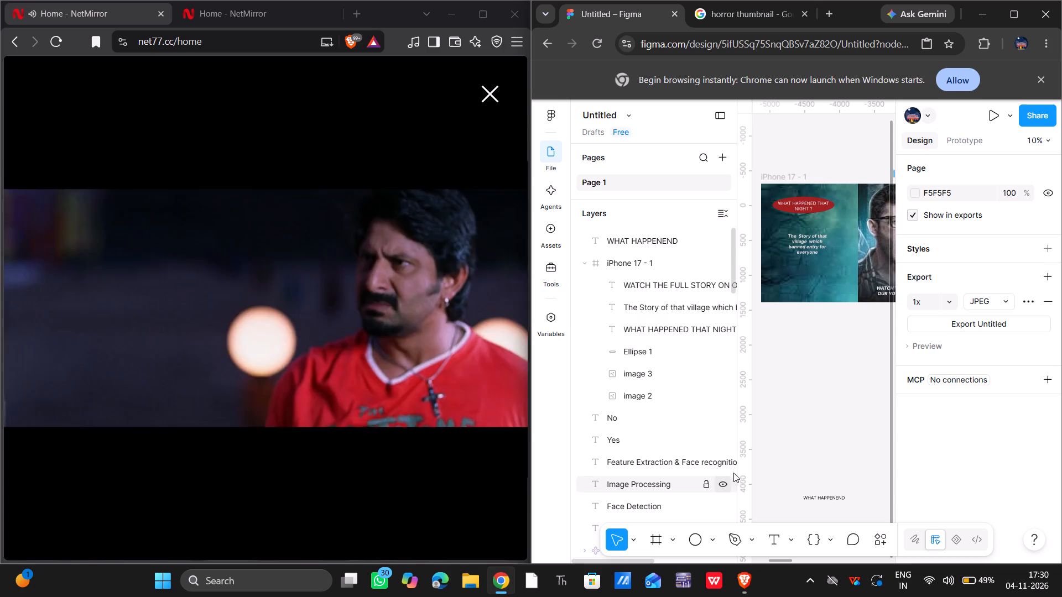
click(800, 416)
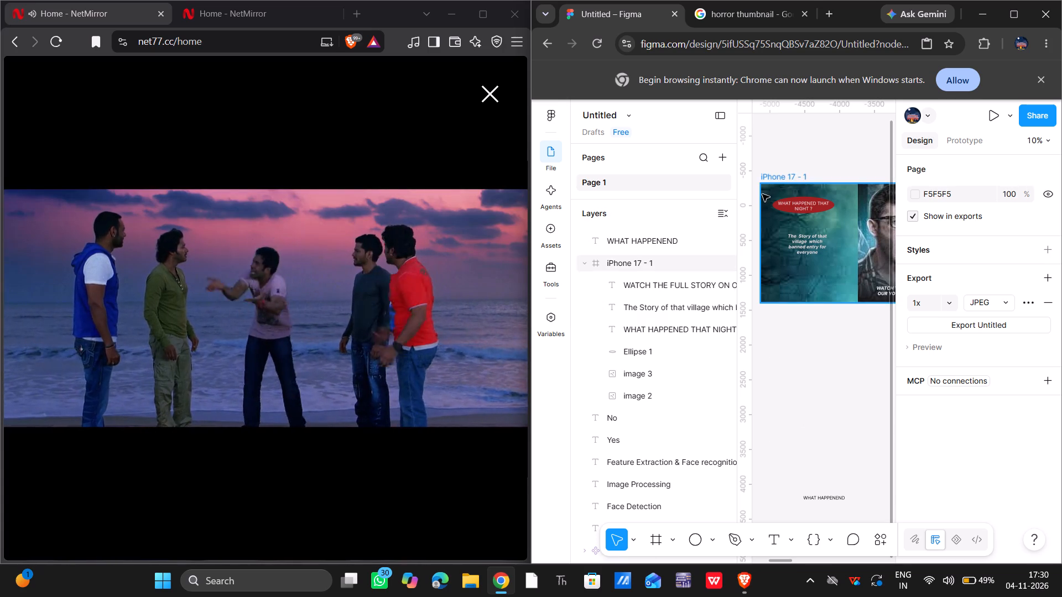
click(805, 136)
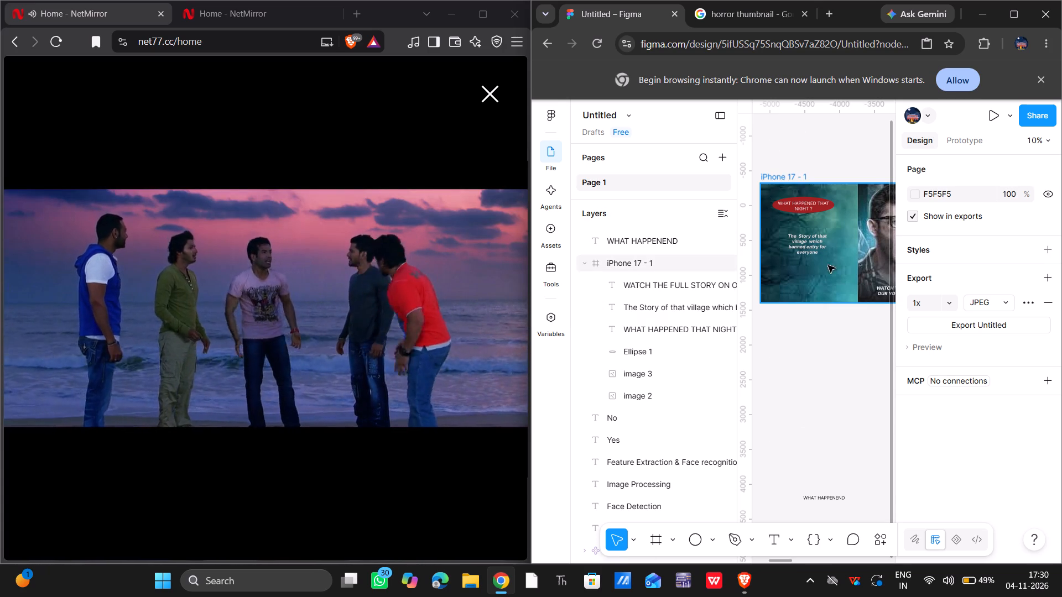
click(813, 236)
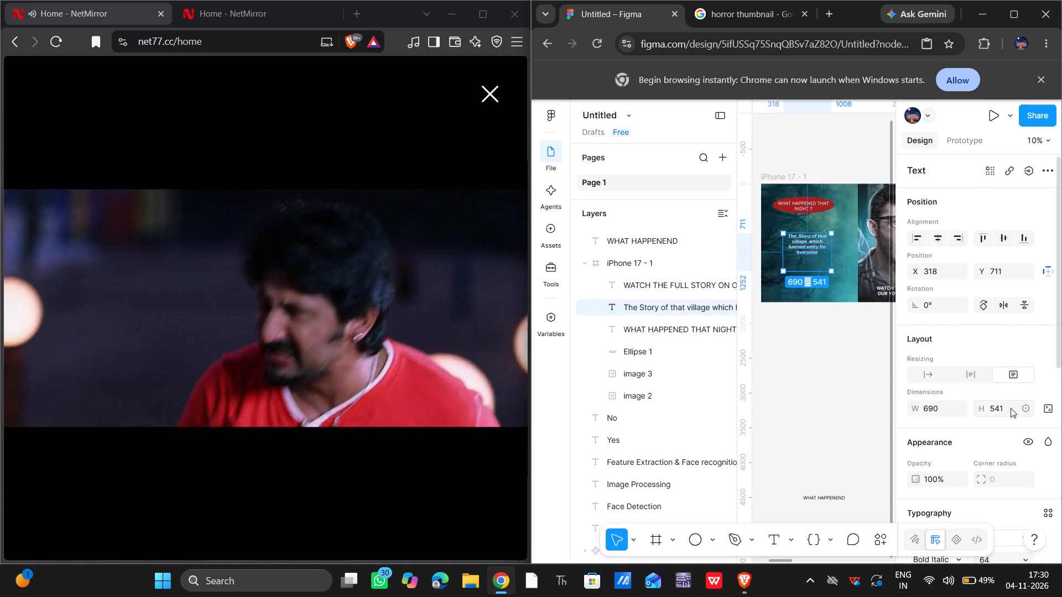
scroll(984, 411, down, 4)
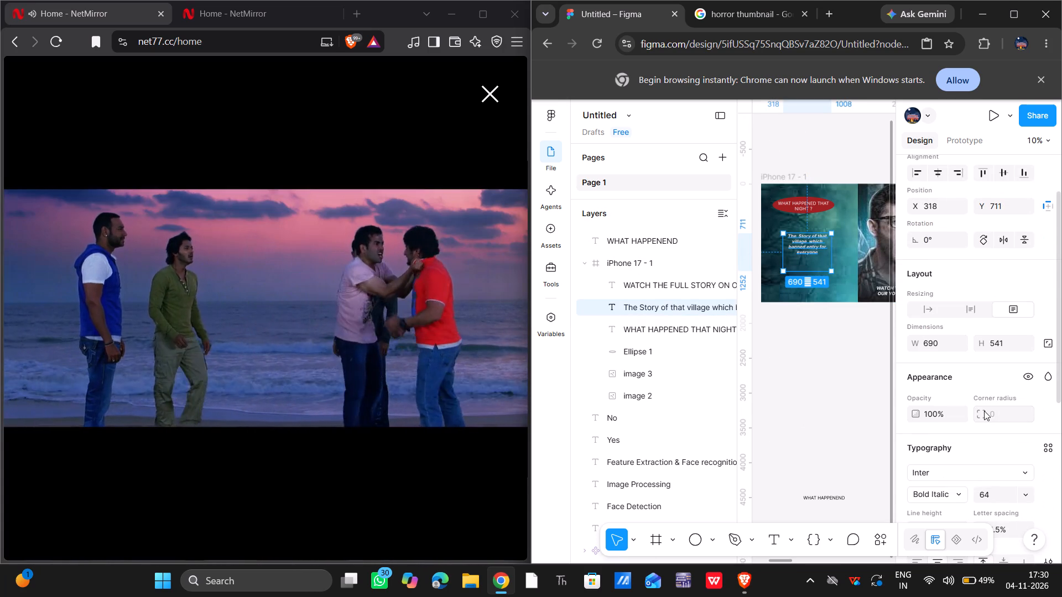
scroll(984, 411, right, 1)
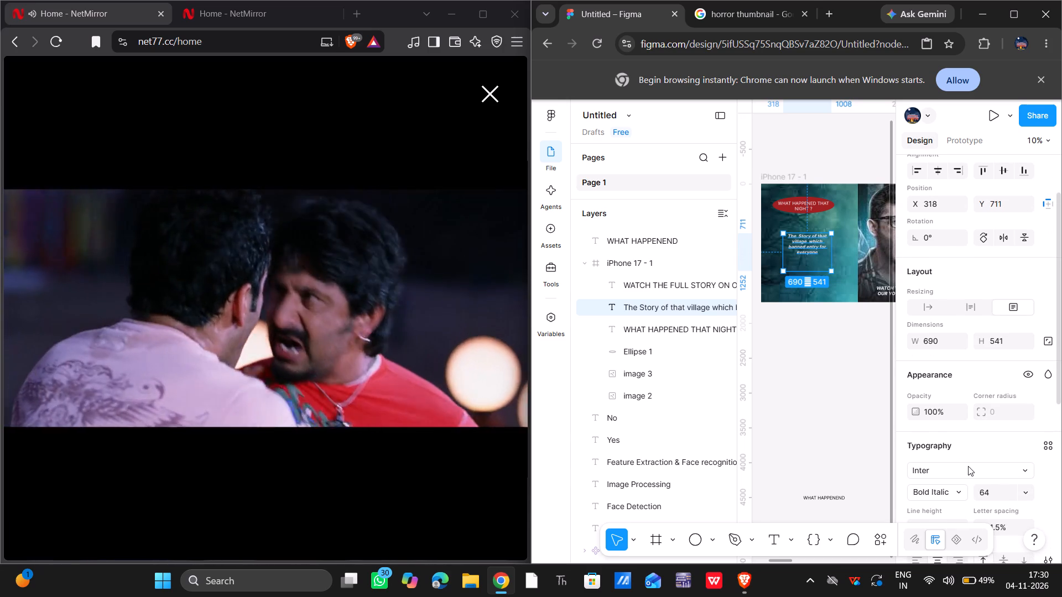
click(968, 466)
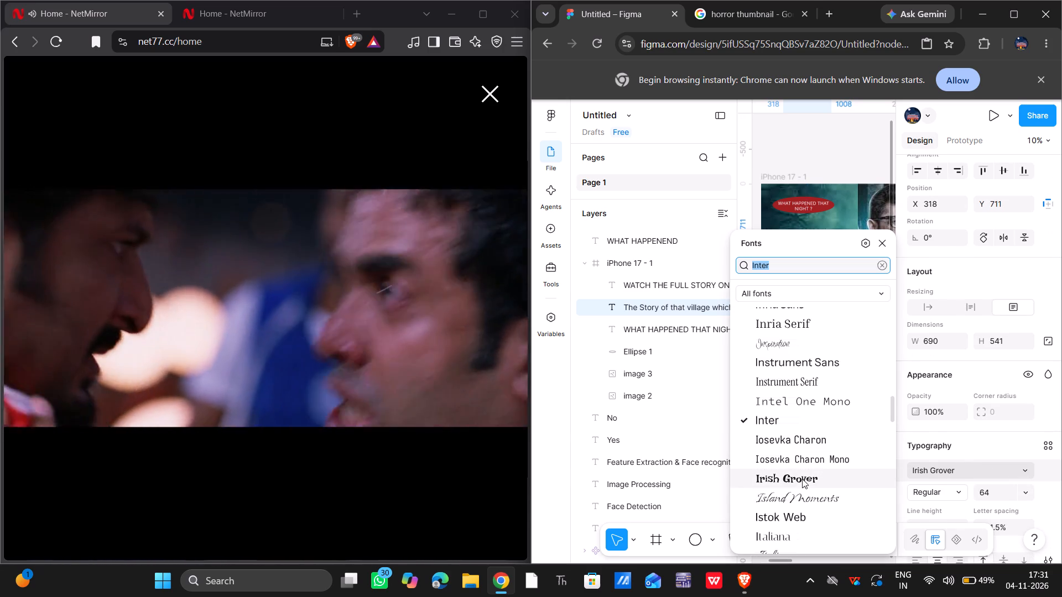
click(802, 479)
click(825, 334)
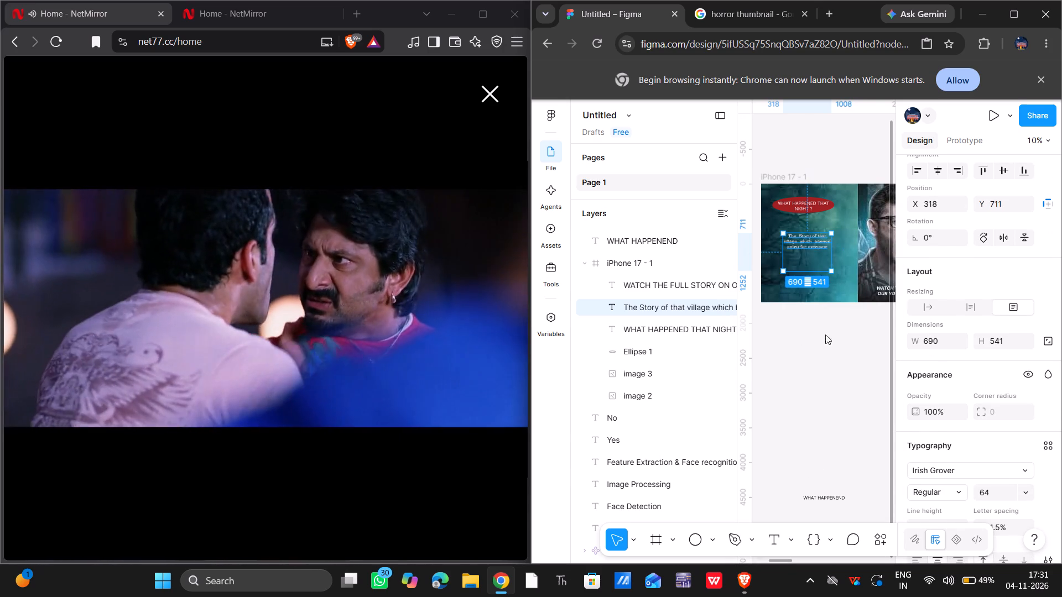
scroll(796, 198, left, 1)
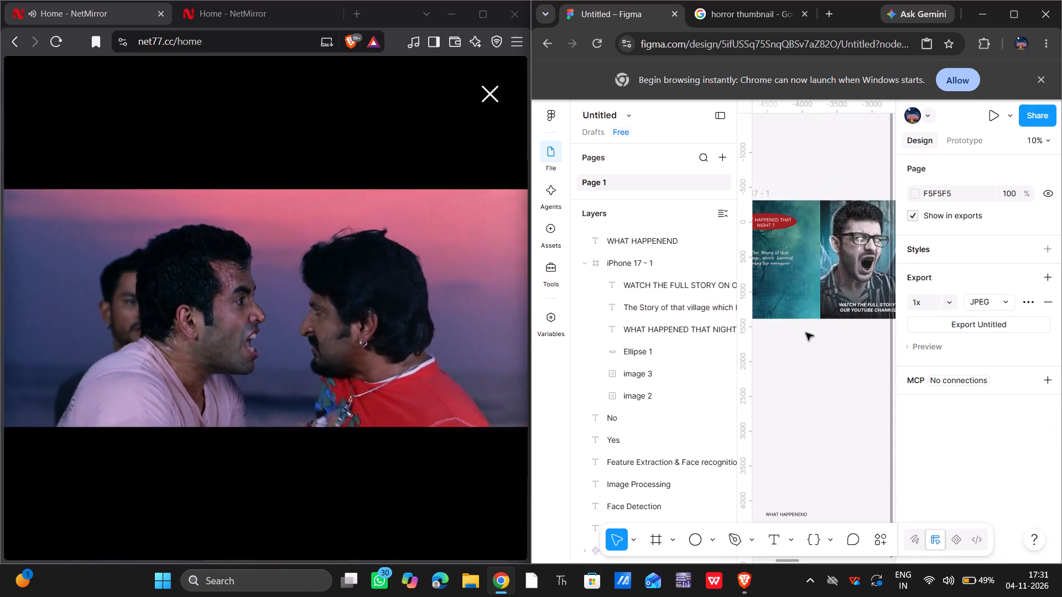
scroll(806, 333, right, 2)
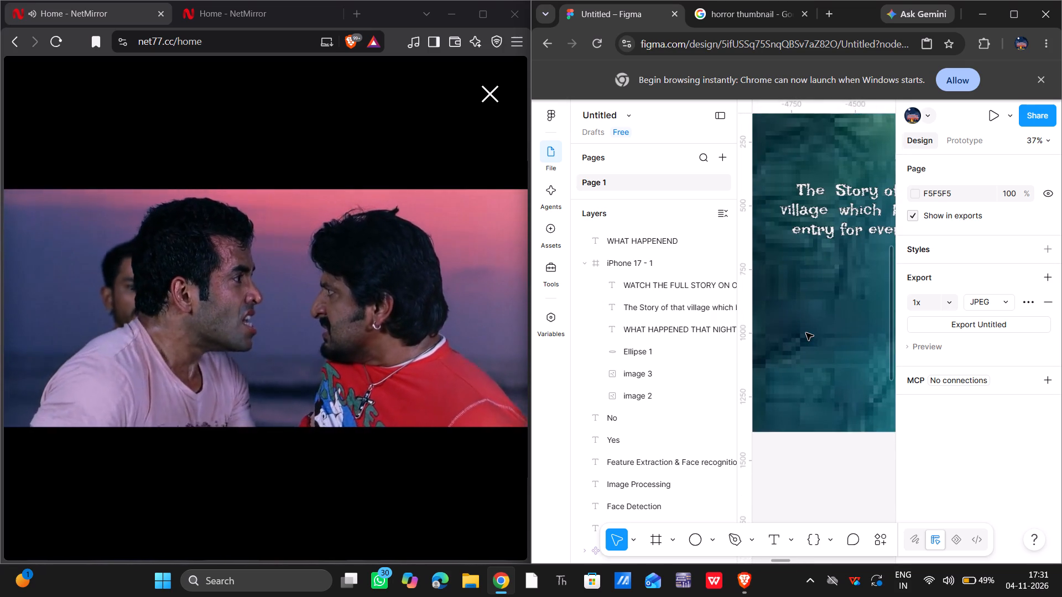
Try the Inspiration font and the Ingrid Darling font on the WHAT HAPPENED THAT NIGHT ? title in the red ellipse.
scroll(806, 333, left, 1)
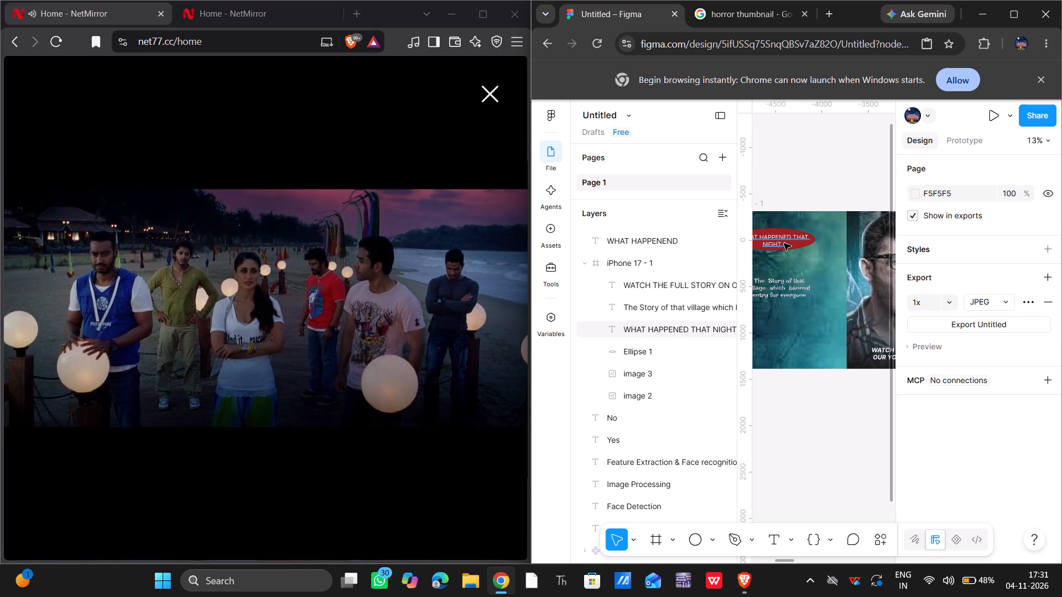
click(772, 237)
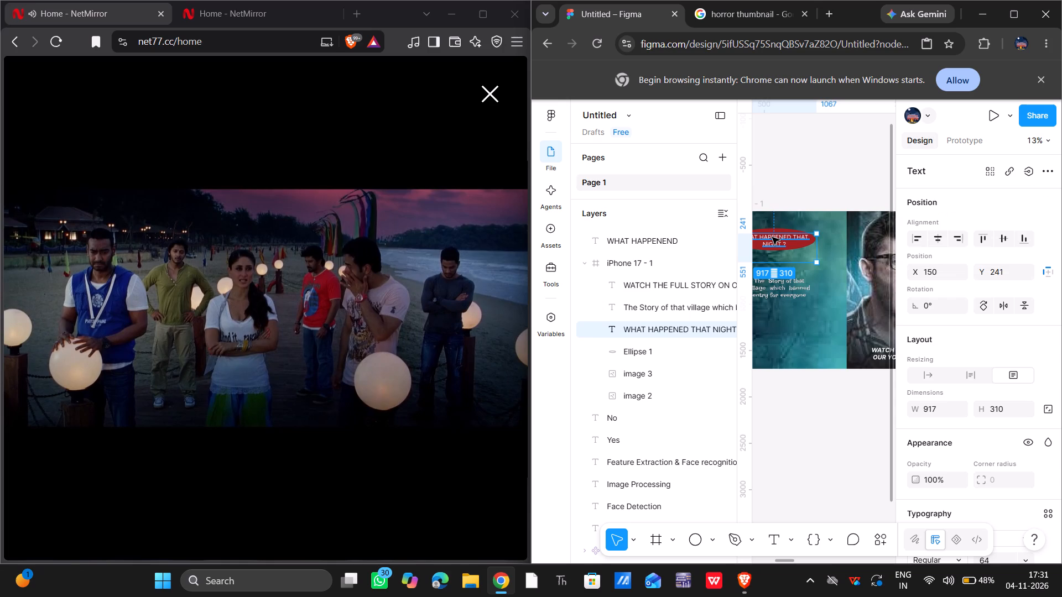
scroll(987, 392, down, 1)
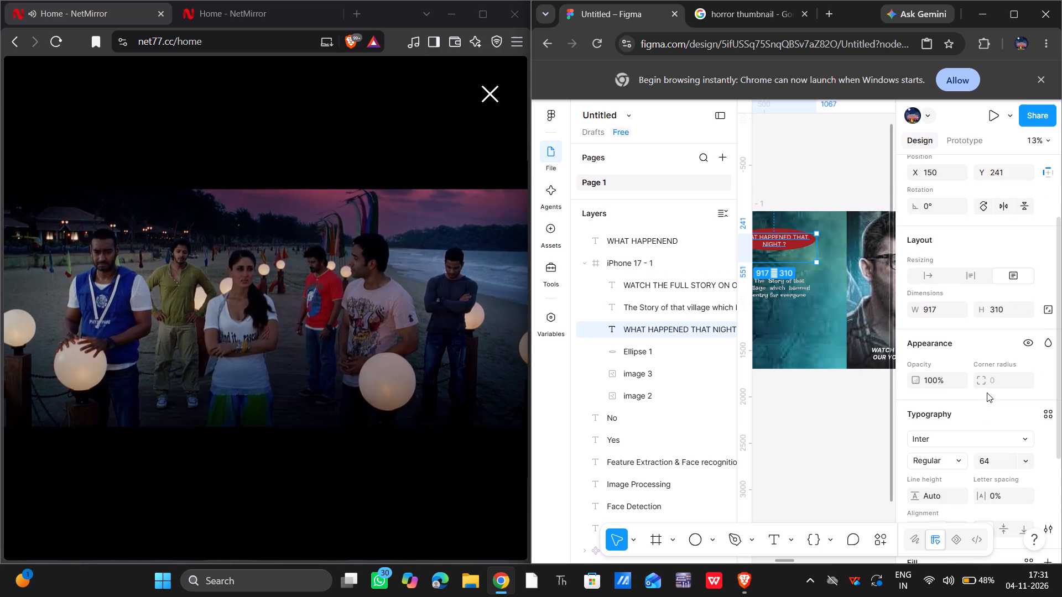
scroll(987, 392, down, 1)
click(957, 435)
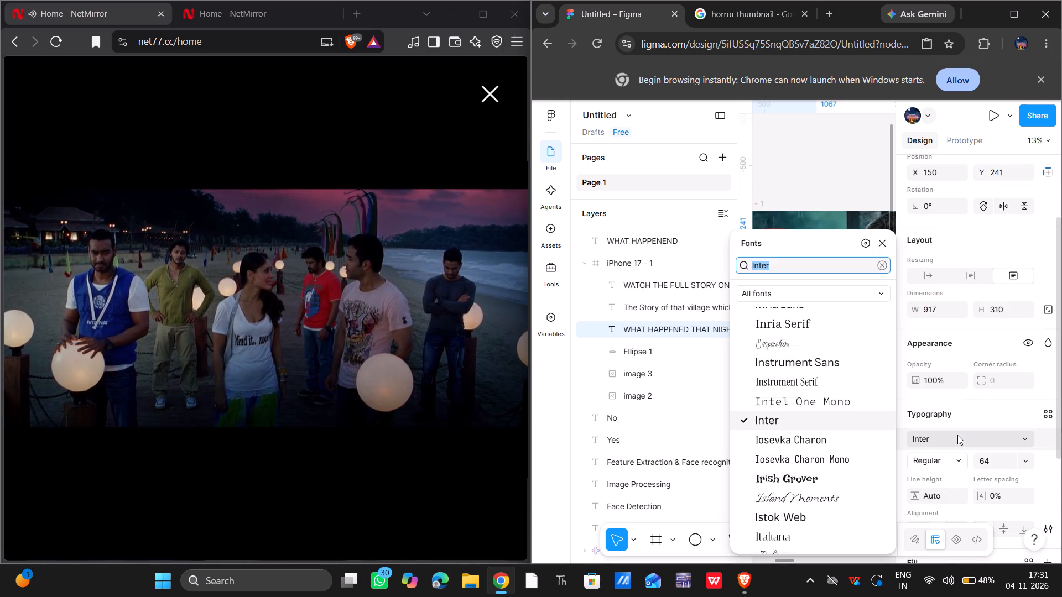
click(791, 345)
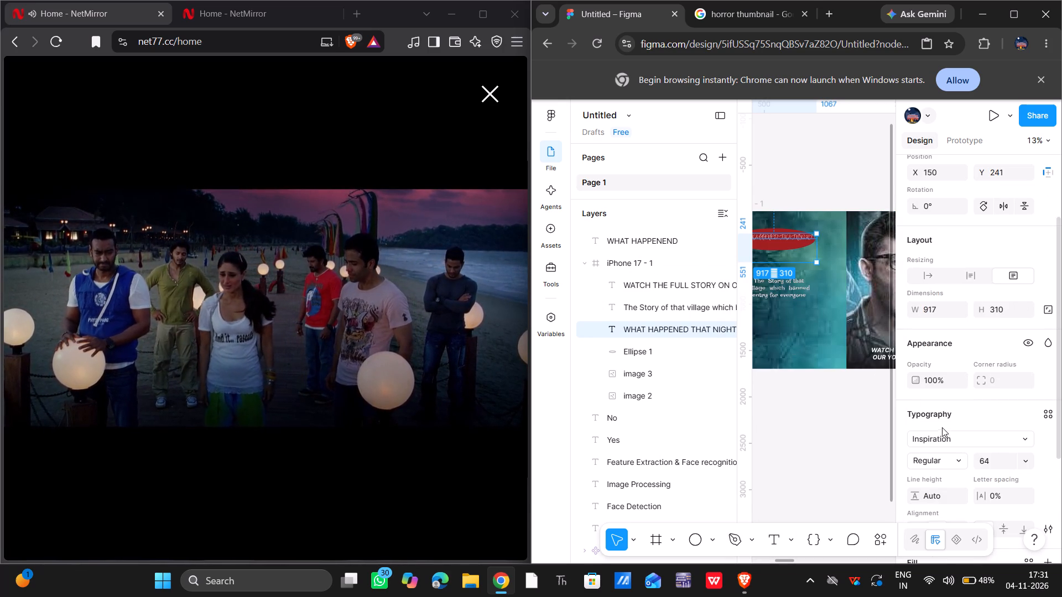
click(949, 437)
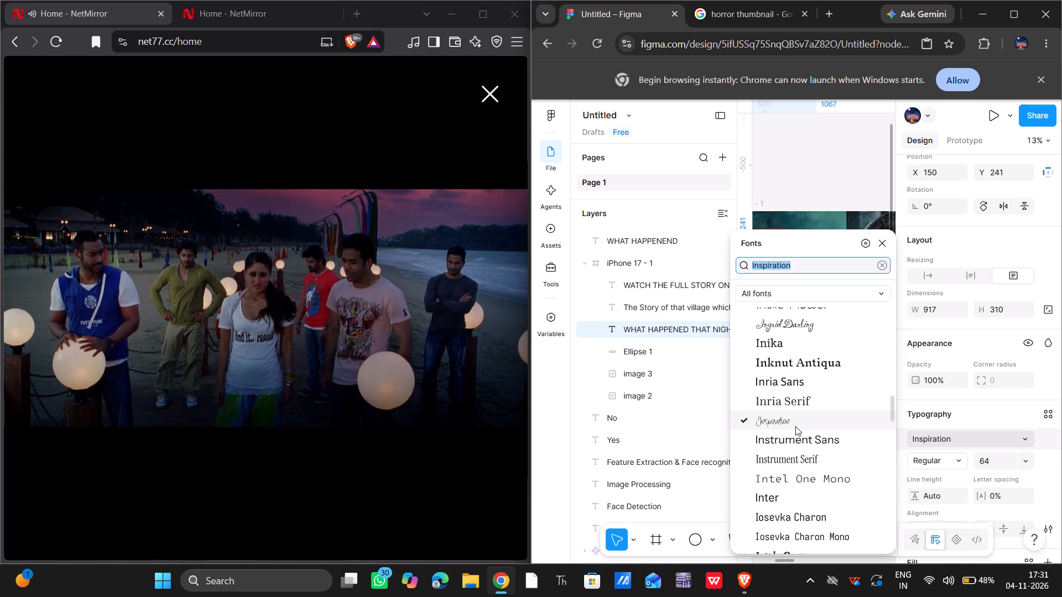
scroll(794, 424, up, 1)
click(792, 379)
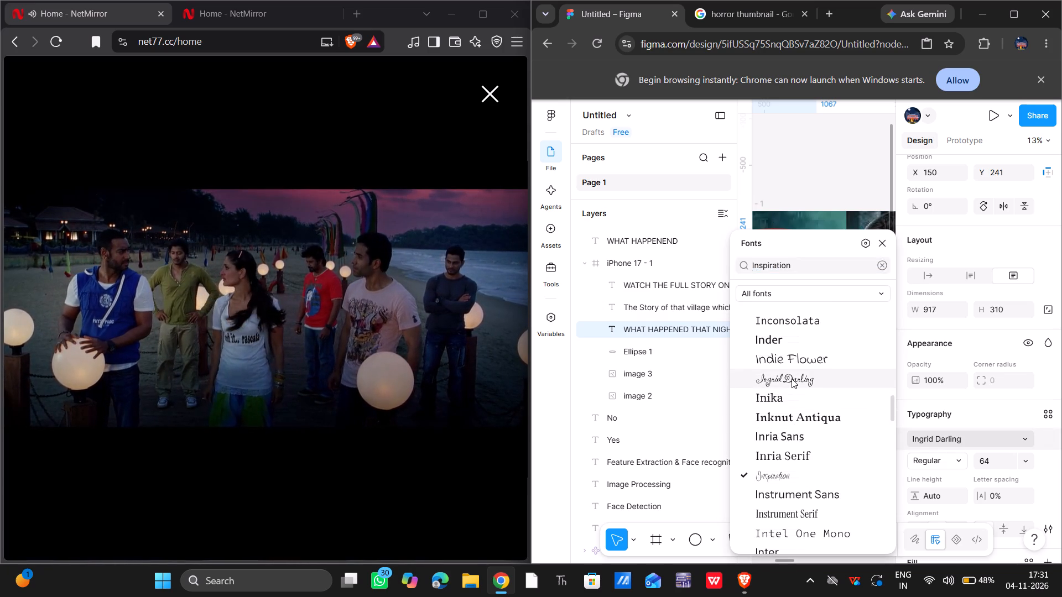
Set the font of the WHAT HAPPENED THAT NIGHT ? title to Coiny and deselect it.
click(932, 440)
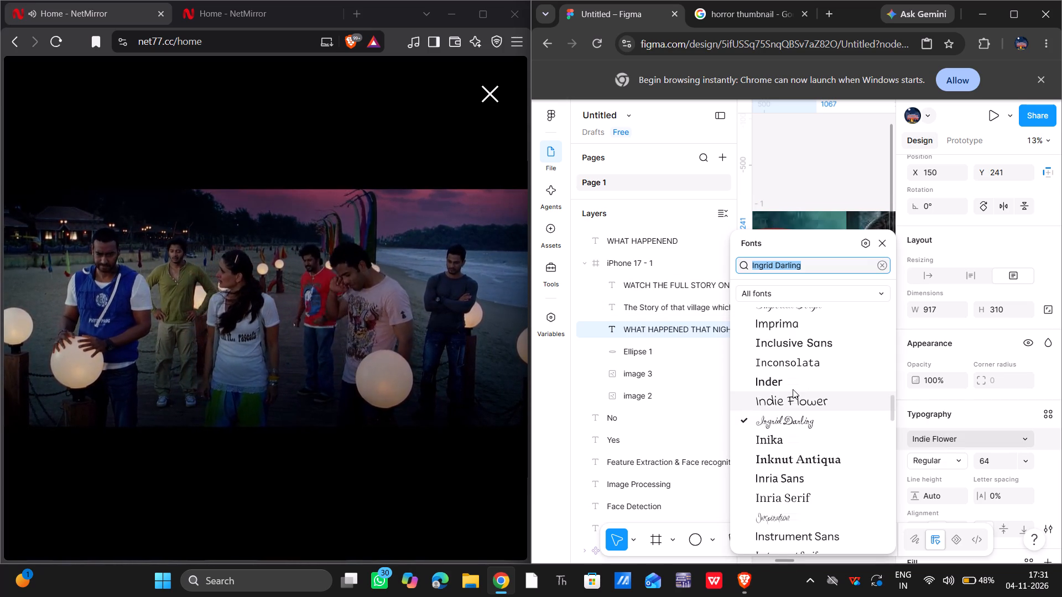
scroll(793, 389, up, 6)
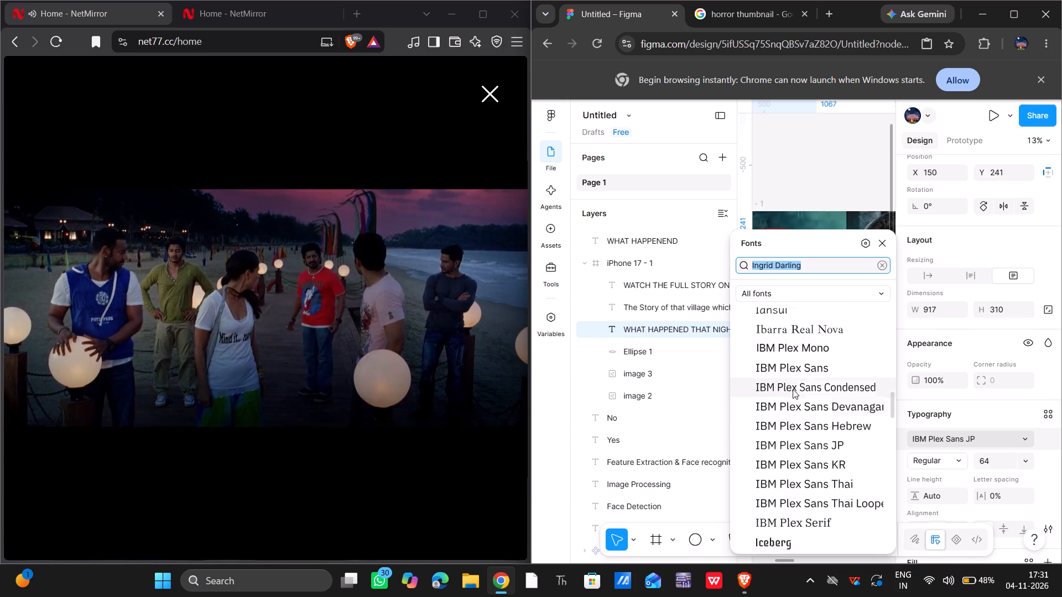
scroll(793, 389, up, 13)
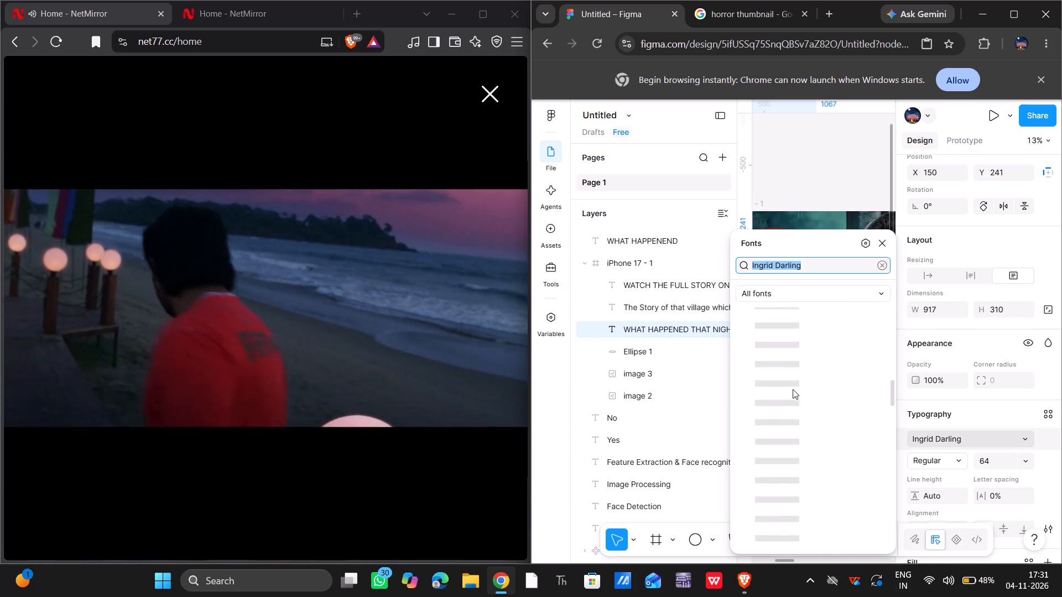
scroll(793, 389, up, 8)
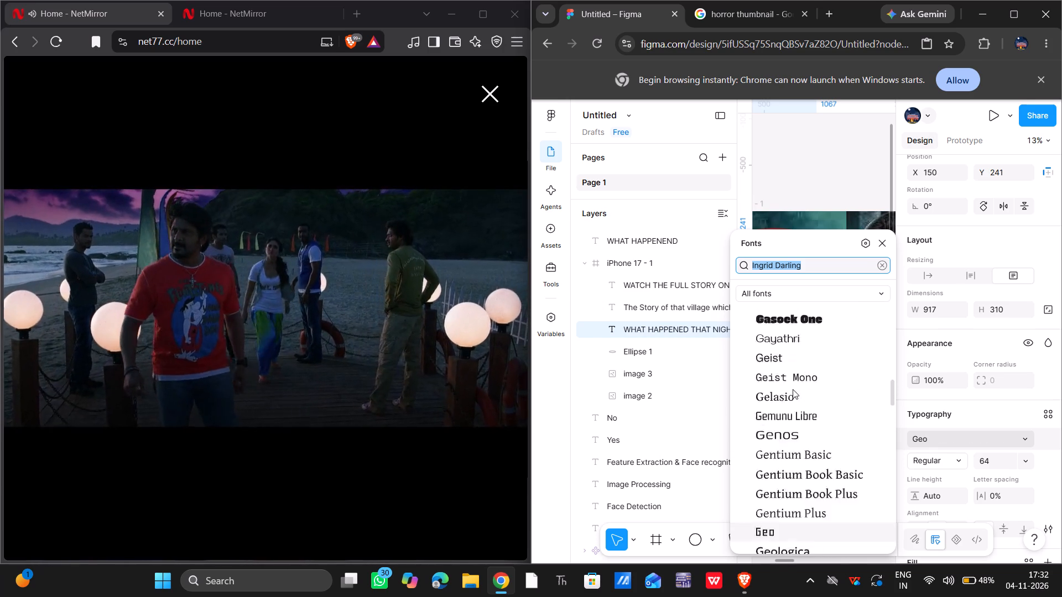
scroll(793, 389, up, 16)
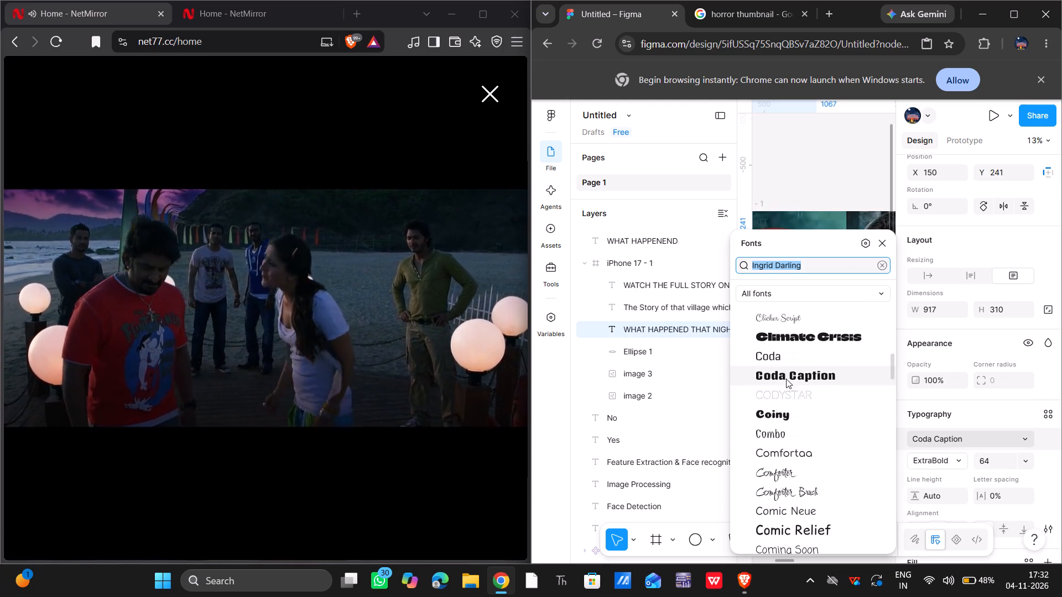
click(771, 416)
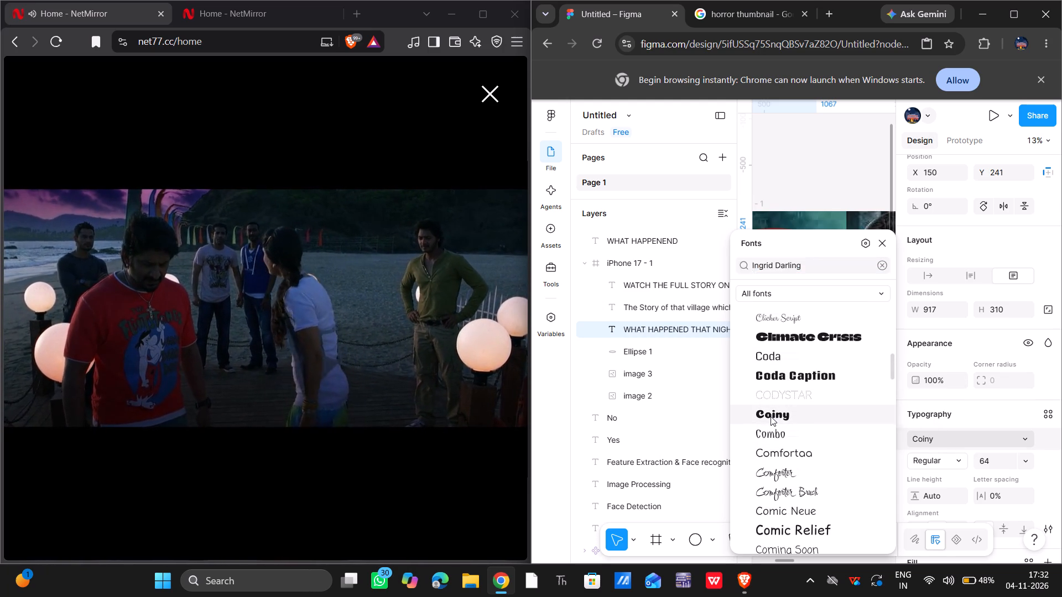
click(798, 179)
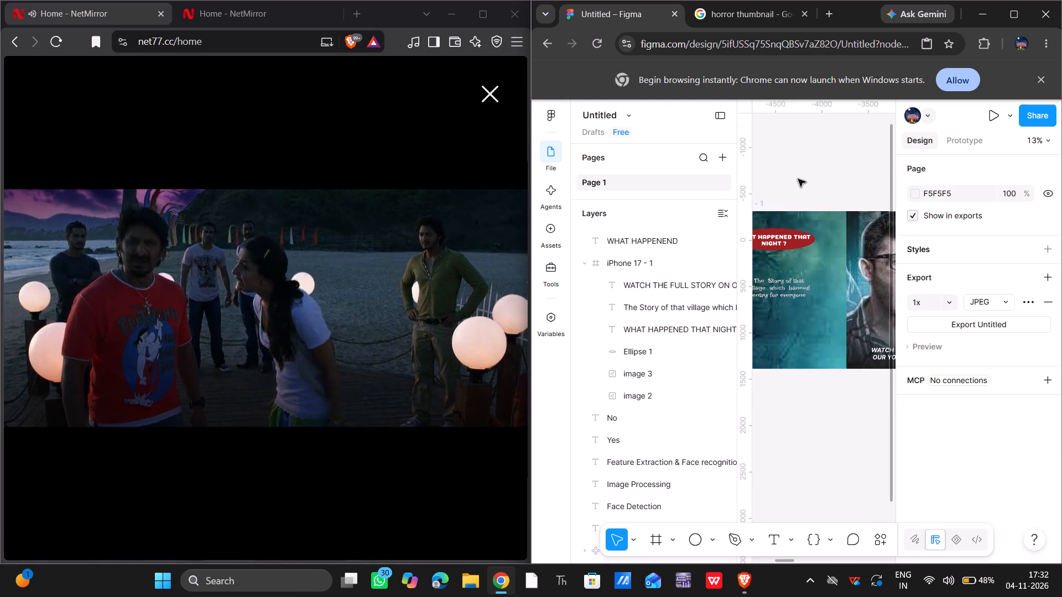
scroll(787, 221, right, 1)
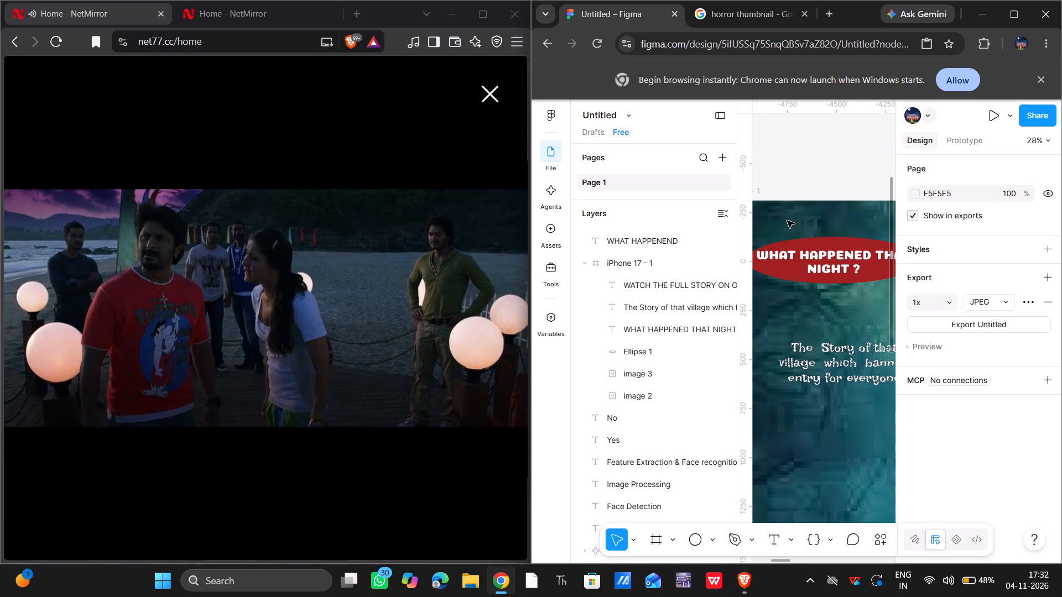
scroll(787, 221, right, 1)
scroll(787, 221, left, 1)
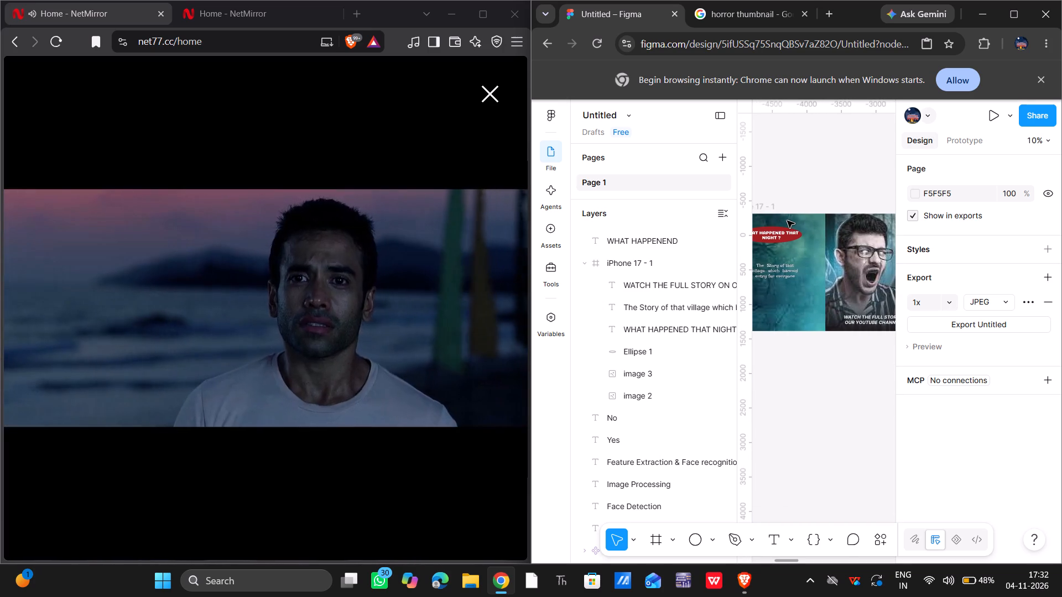
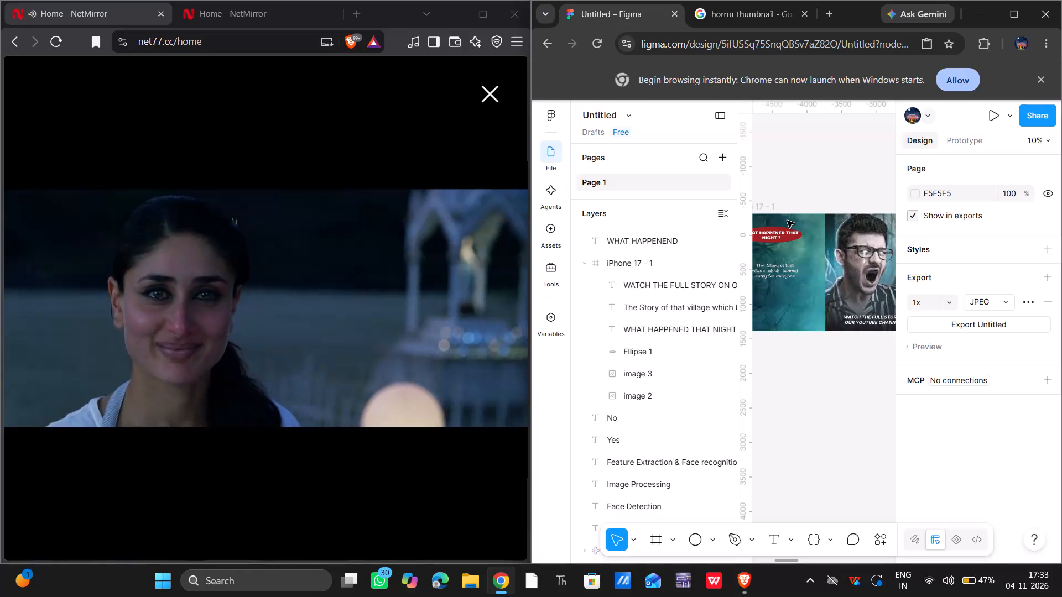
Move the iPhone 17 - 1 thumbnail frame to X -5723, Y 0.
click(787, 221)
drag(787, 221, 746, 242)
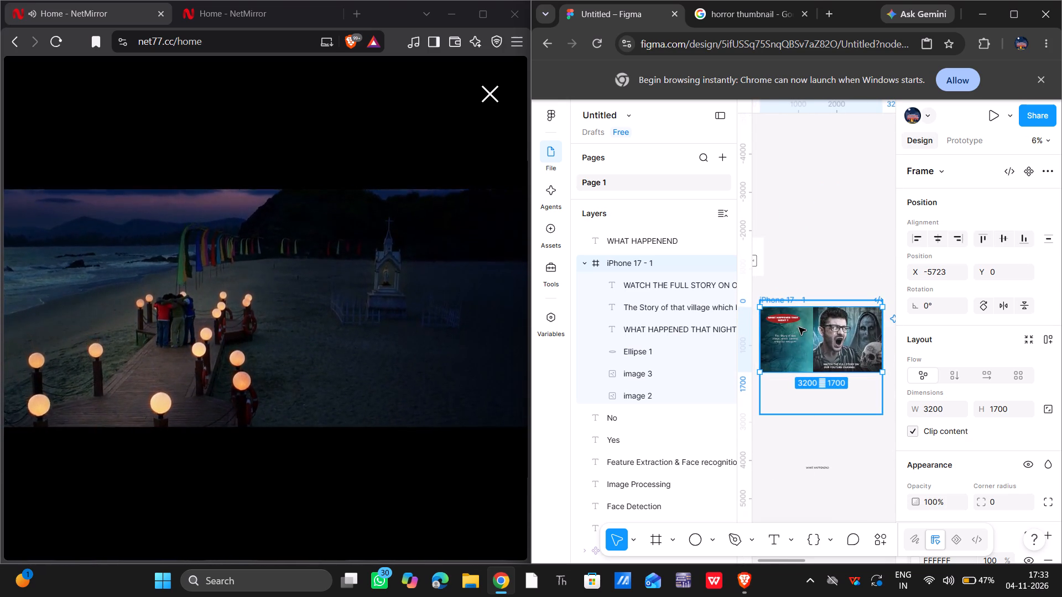
Examine the typography settings of the WHAT HAPPENED THAT NIGHT ? title, leaving nothing selected.
scroll(799, 327, right, 1)
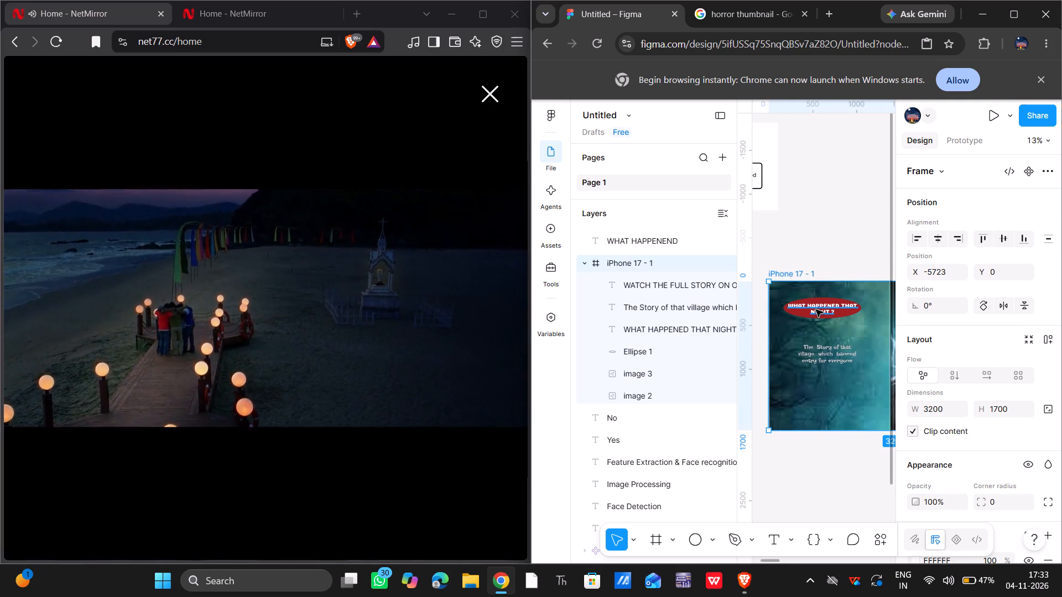
click(816, 310)
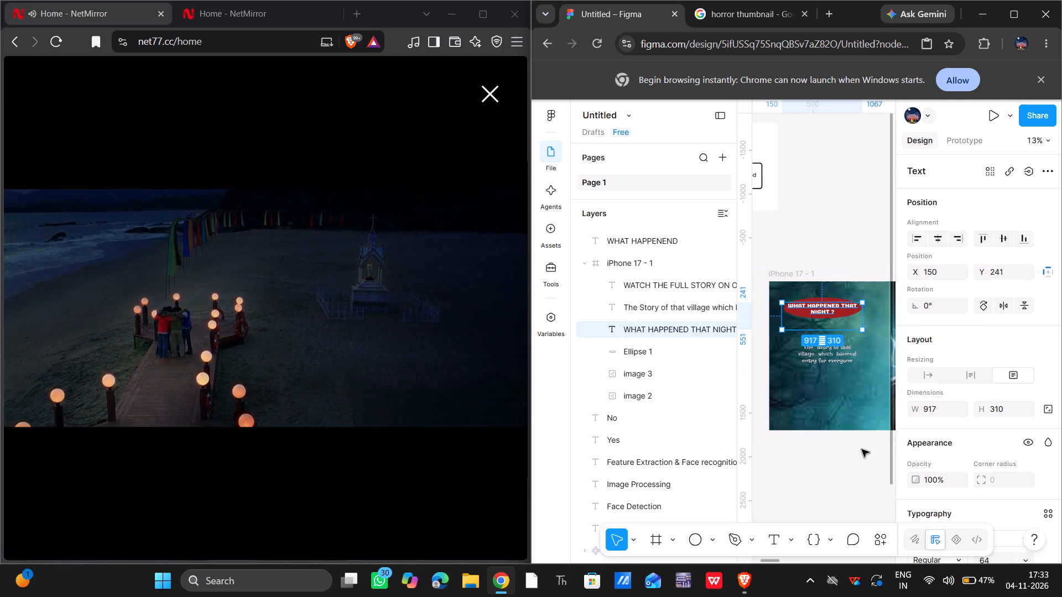
scroll(969, 490, down, 2)
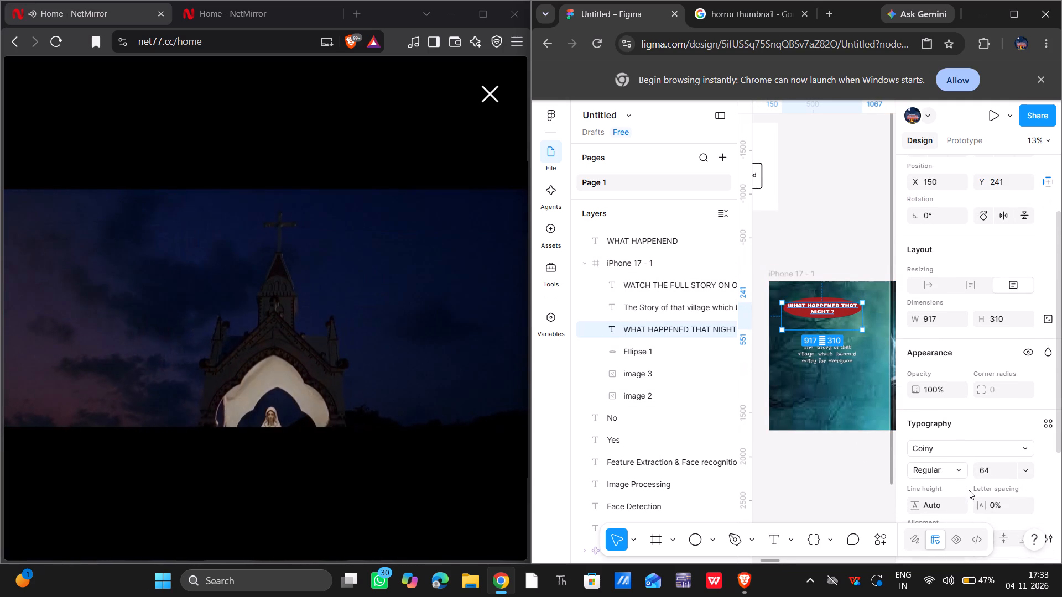
click(836, 469)
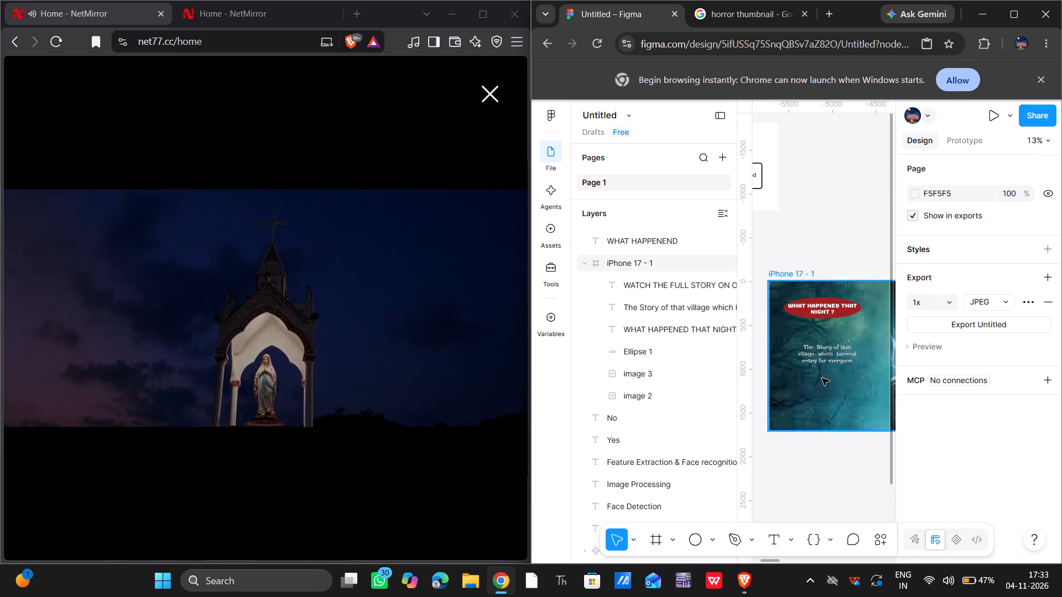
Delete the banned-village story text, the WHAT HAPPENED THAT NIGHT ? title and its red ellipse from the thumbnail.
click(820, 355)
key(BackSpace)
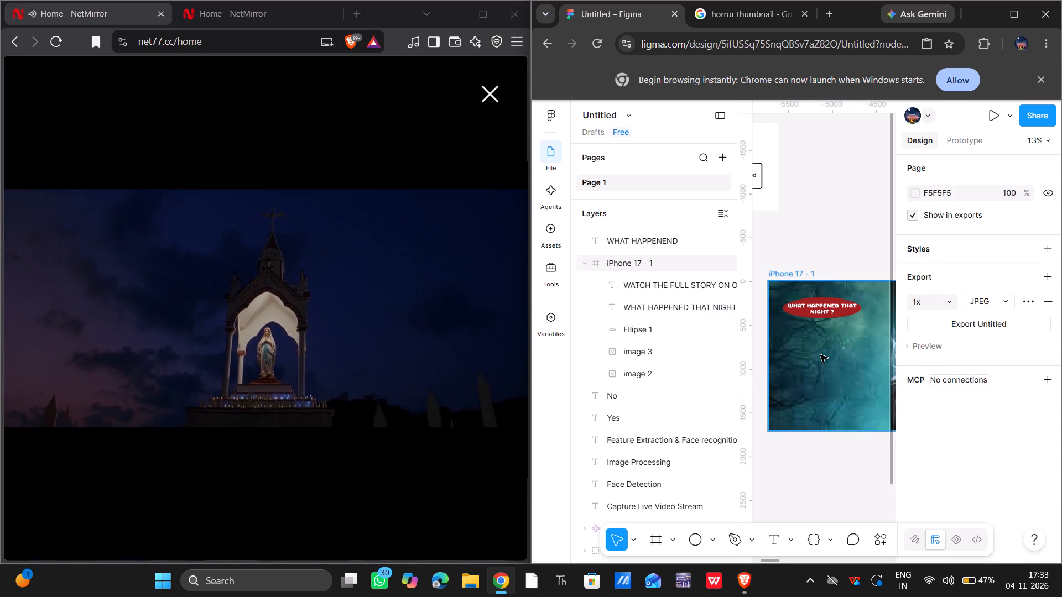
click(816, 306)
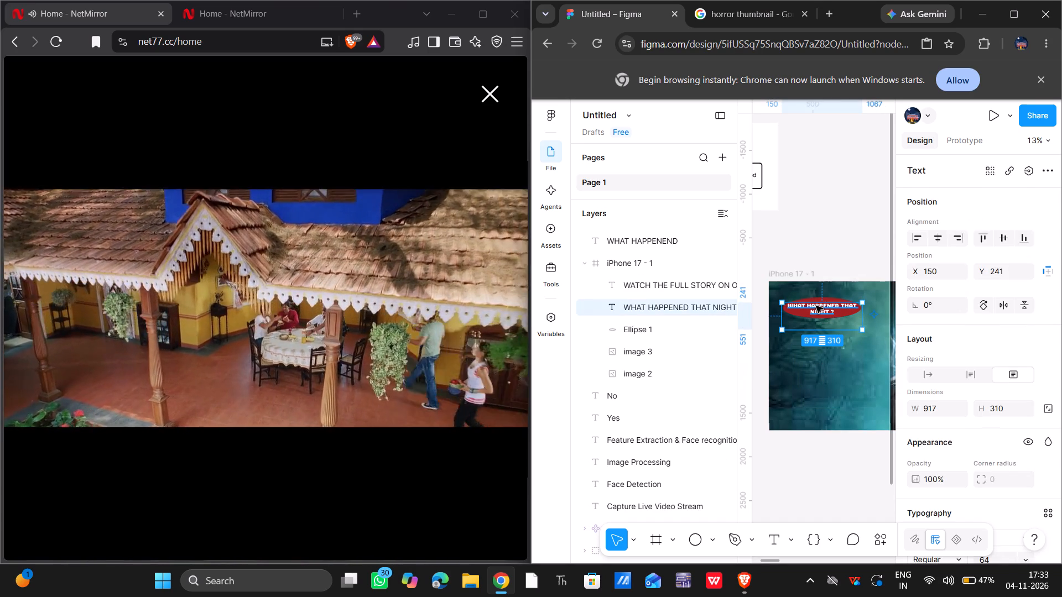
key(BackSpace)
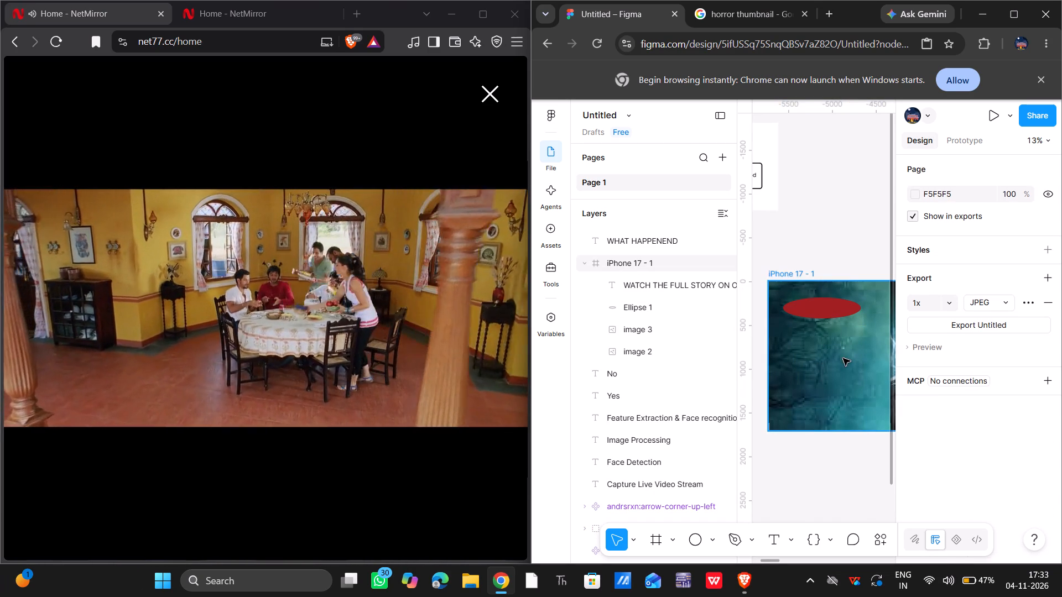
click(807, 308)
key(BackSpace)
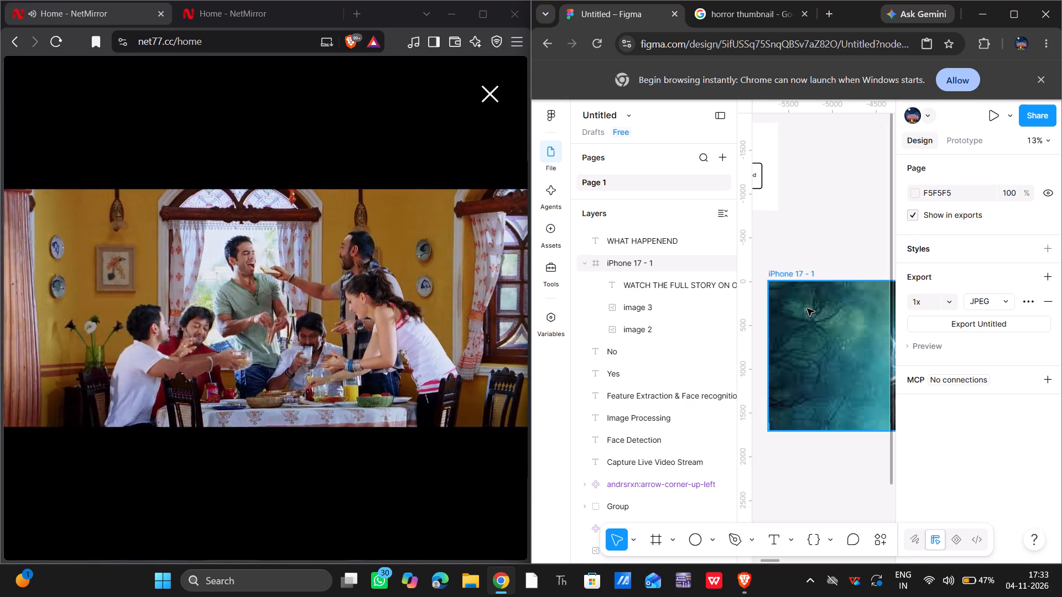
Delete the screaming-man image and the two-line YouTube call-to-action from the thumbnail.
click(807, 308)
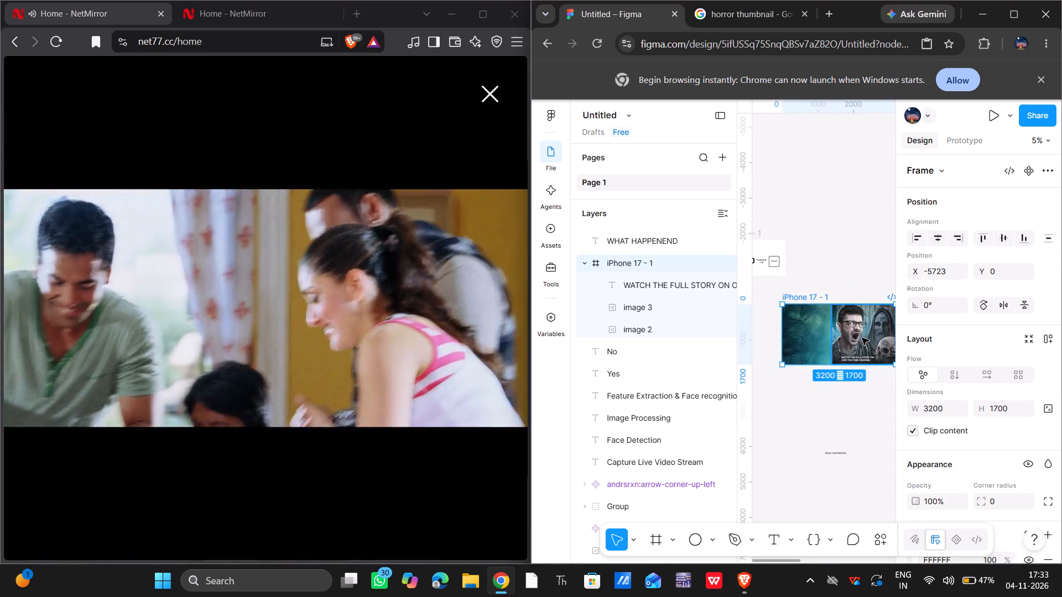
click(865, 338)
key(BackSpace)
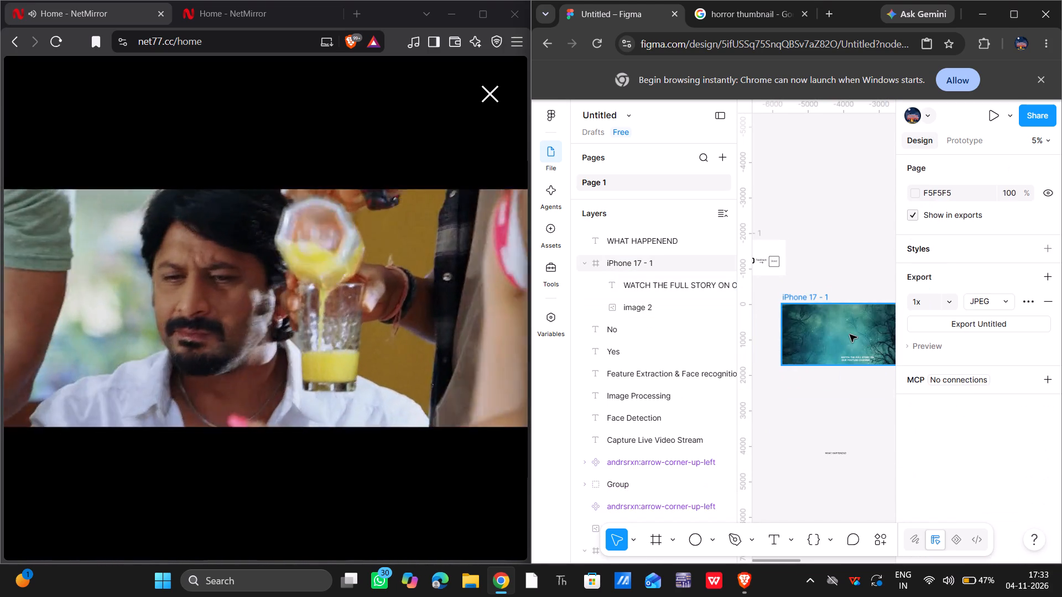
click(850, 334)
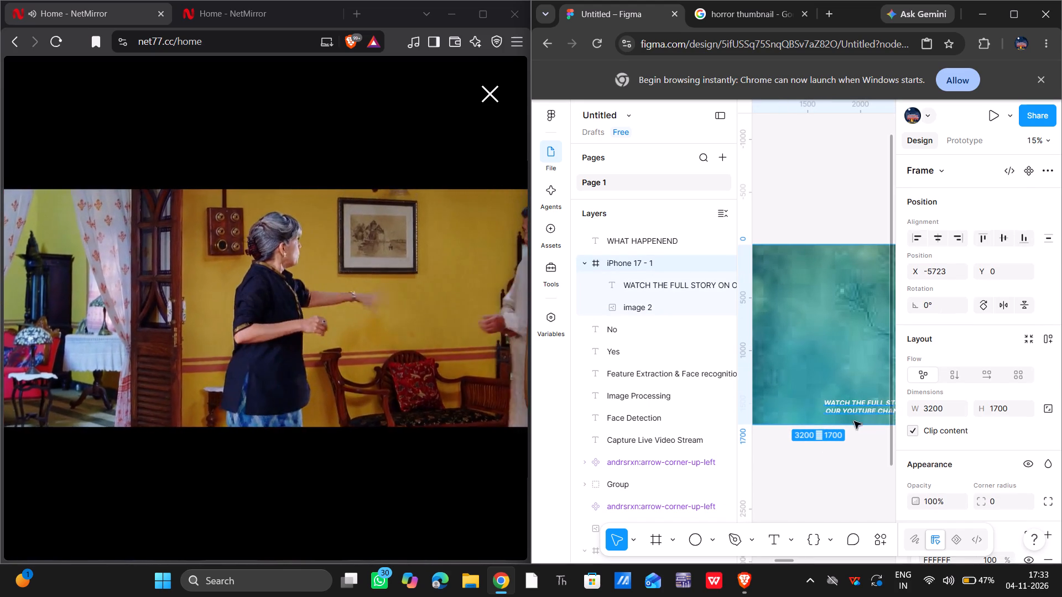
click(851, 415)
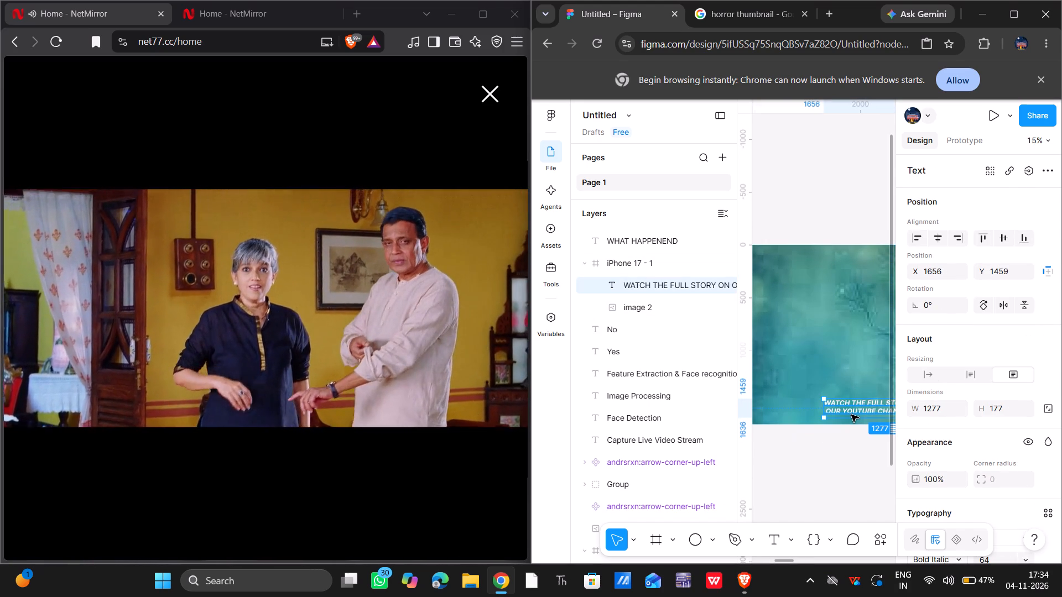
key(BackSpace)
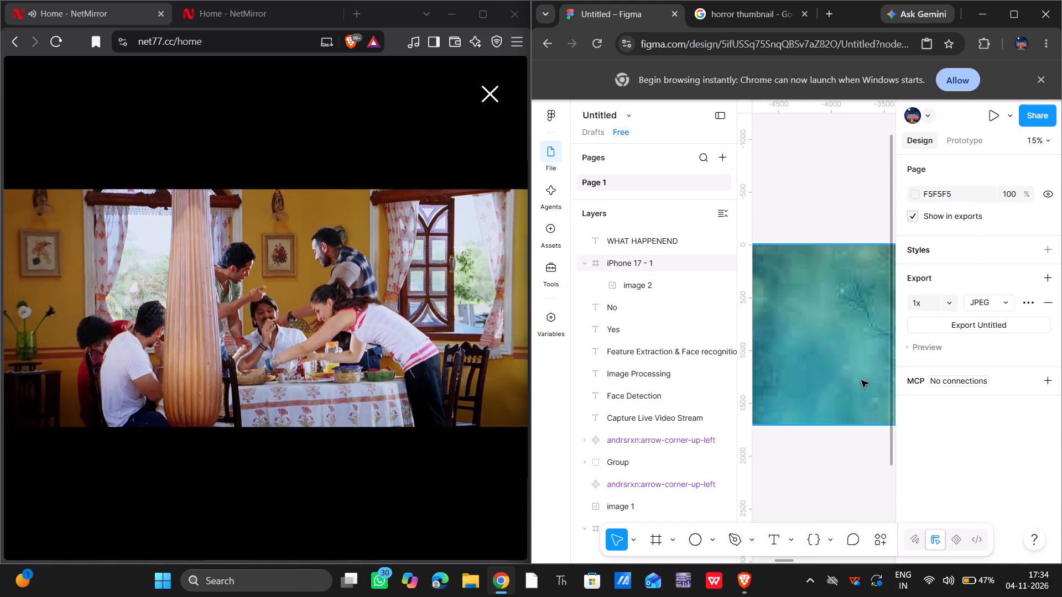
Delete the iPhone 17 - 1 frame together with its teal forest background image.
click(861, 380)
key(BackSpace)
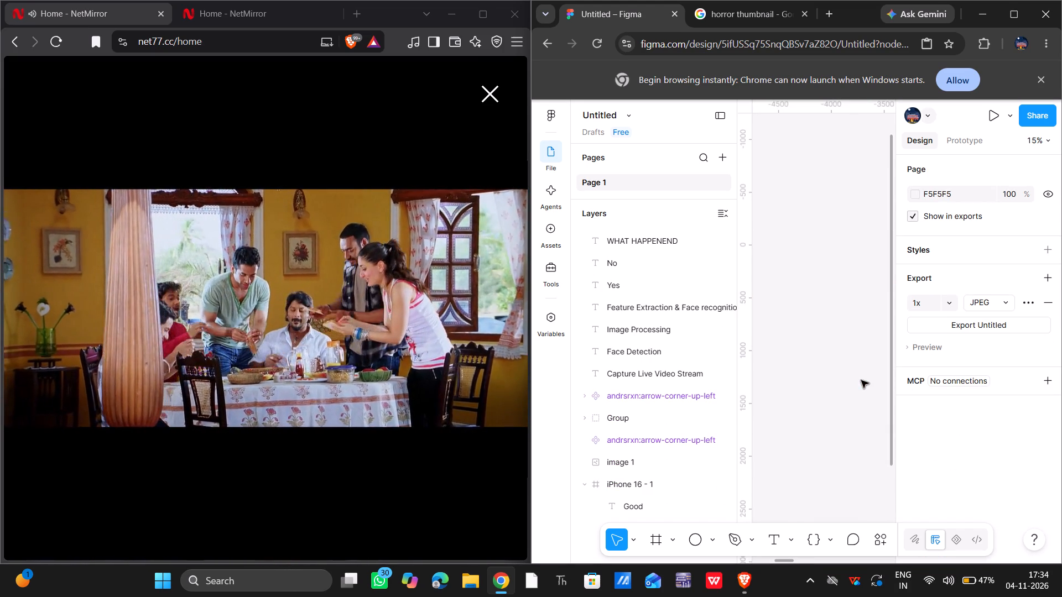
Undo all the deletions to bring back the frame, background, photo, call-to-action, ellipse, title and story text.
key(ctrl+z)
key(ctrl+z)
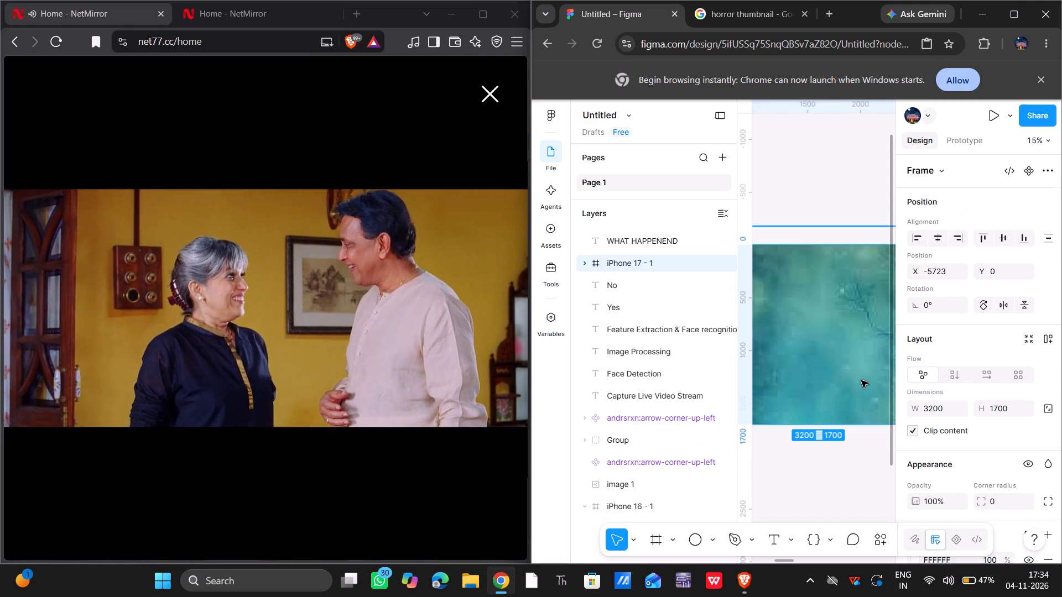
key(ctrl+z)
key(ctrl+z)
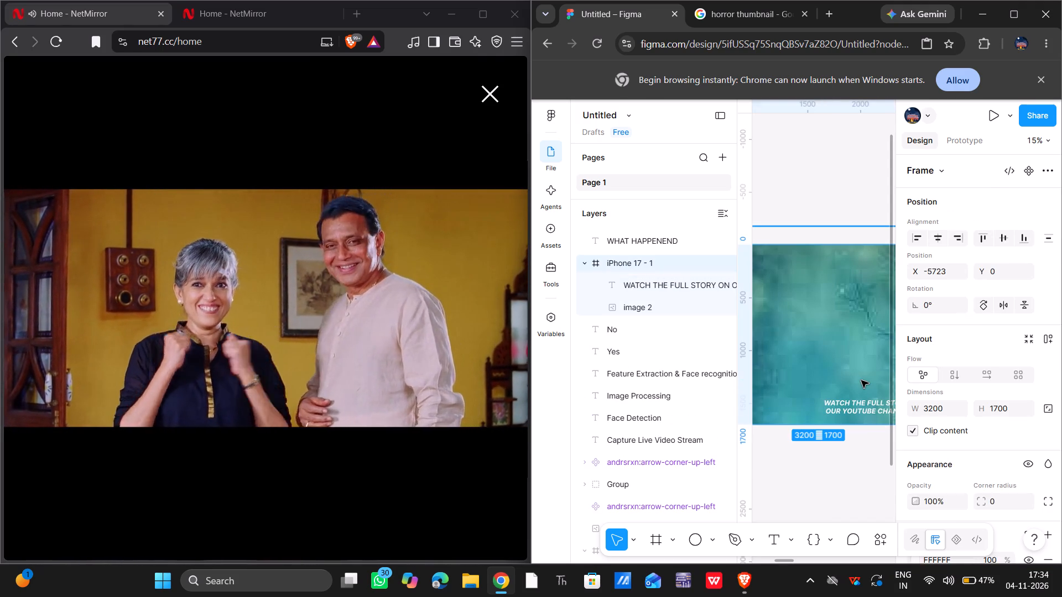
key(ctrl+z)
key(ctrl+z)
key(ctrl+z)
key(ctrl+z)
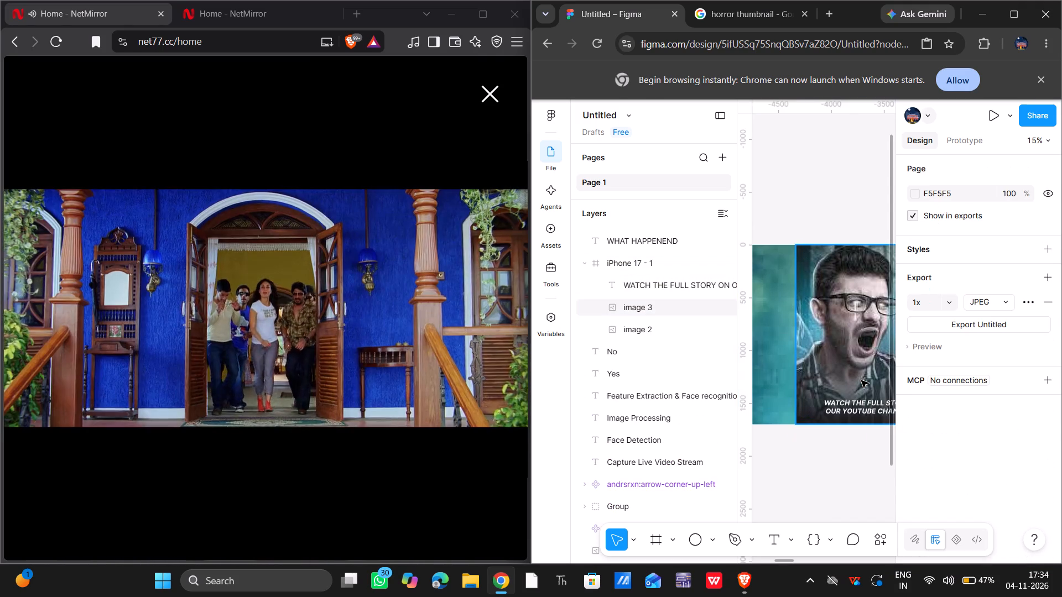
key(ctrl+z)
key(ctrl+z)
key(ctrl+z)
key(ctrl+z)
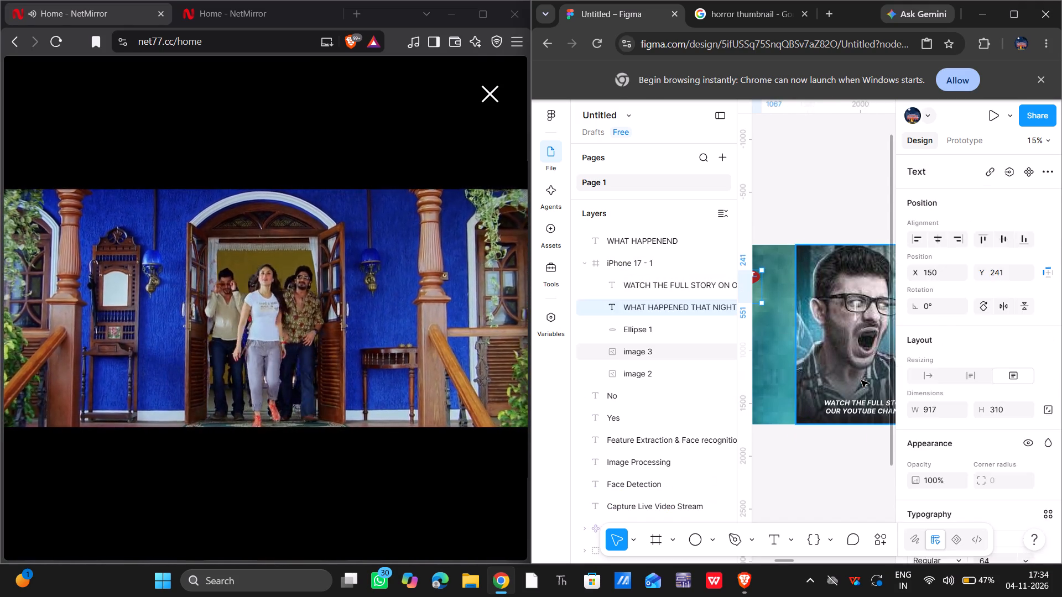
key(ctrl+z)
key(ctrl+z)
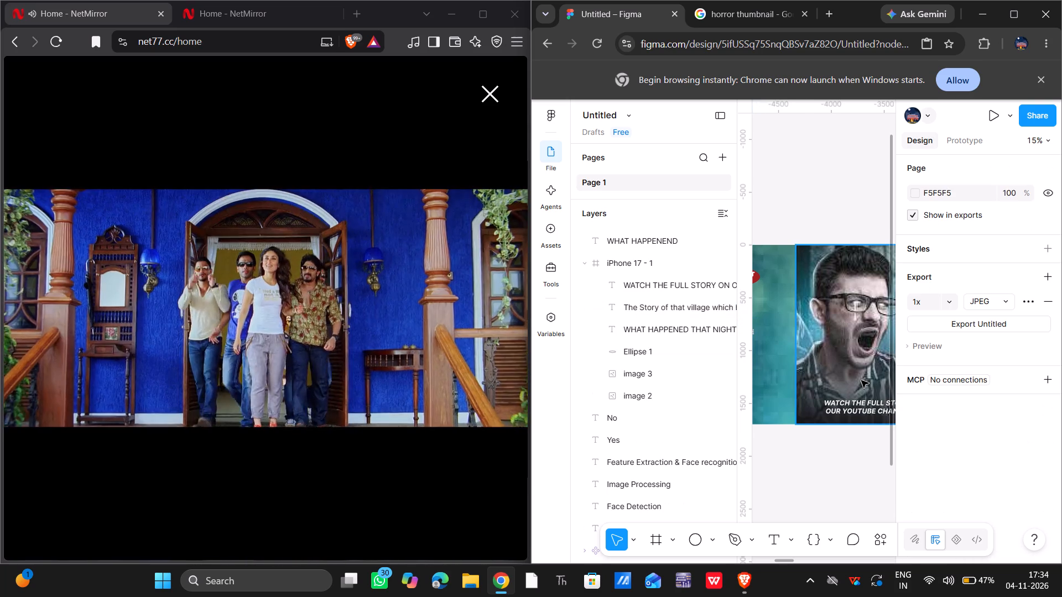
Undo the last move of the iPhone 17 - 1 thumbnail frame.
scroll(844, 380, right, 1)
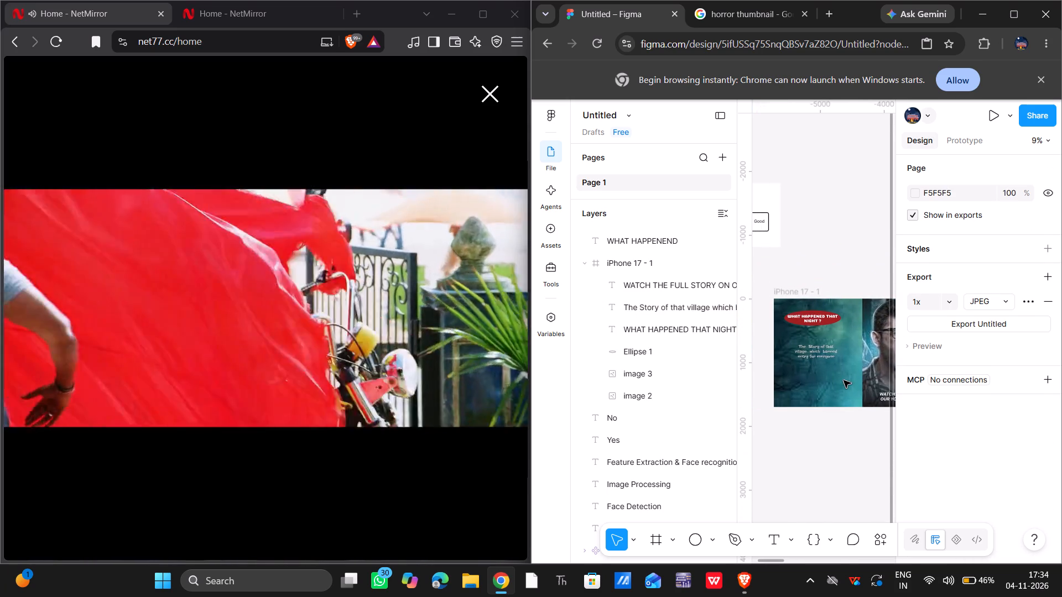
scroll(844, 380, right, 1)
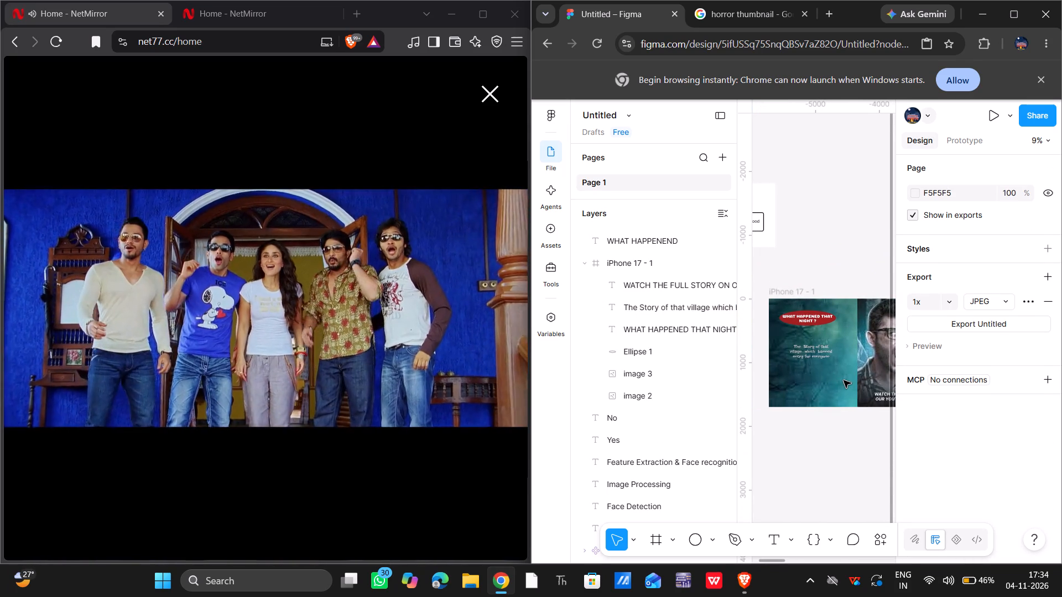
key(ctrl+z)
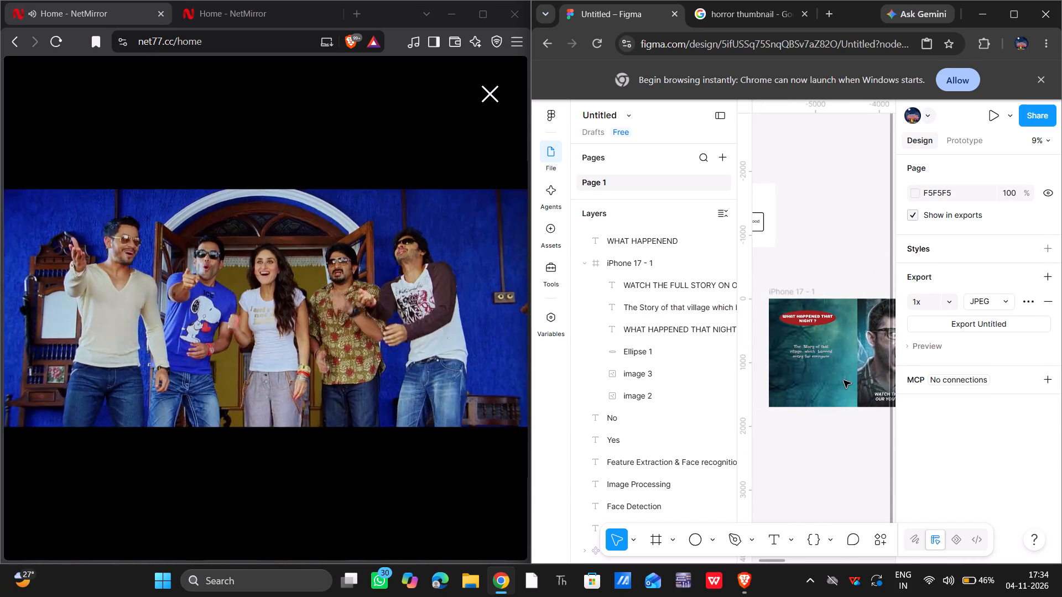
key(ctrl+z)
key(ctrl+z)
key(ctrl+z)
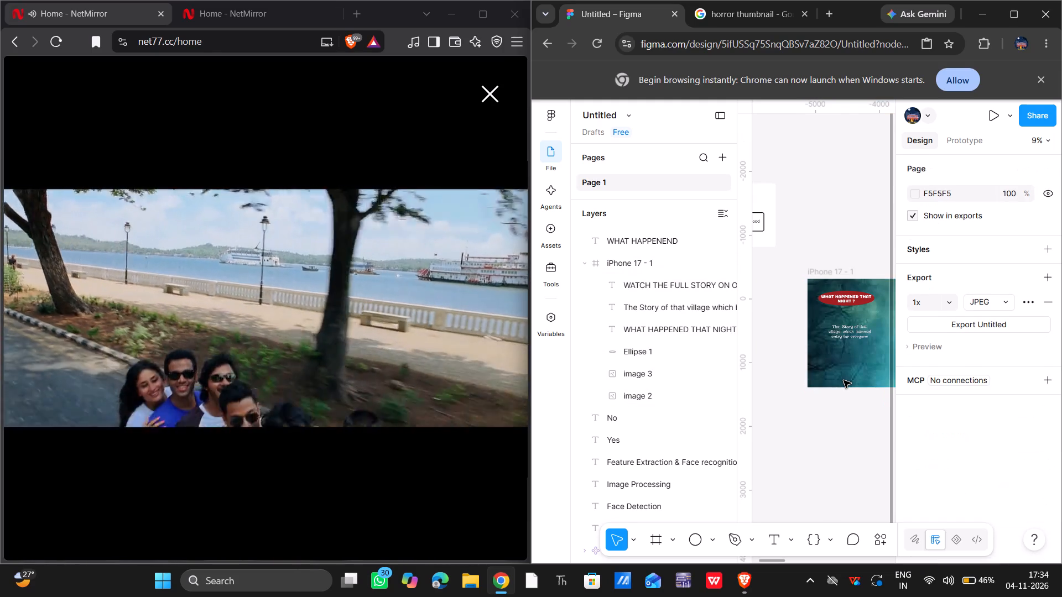
Undo the Coiny and script font changes on the WHAT HAPPENED THAT NIGHT ? title, back to its plain sans-serif font.
key(ctrl+z)
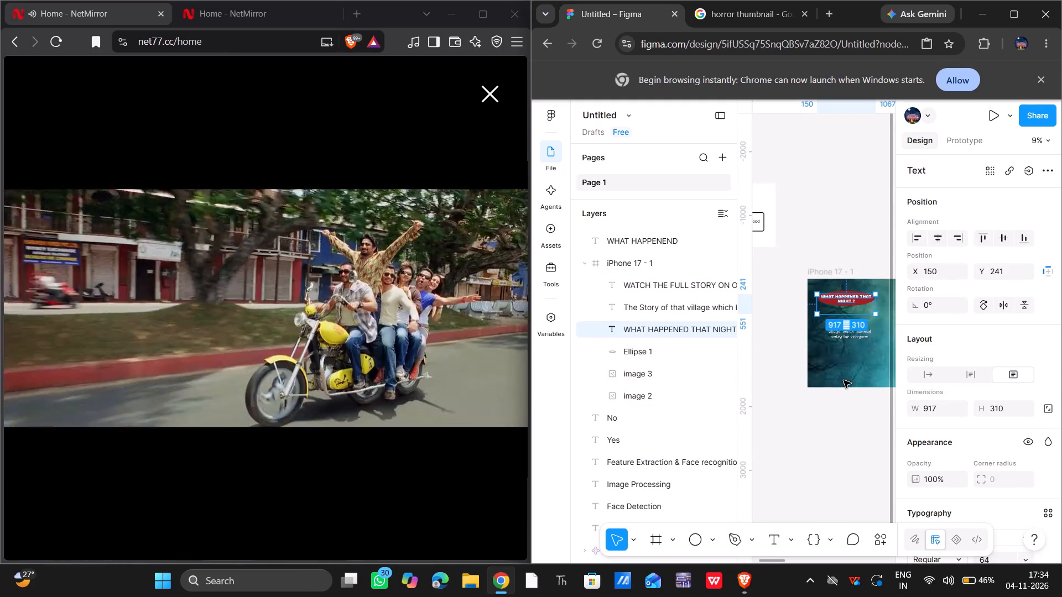
key(ctrl+z)
key(ctrl+z)
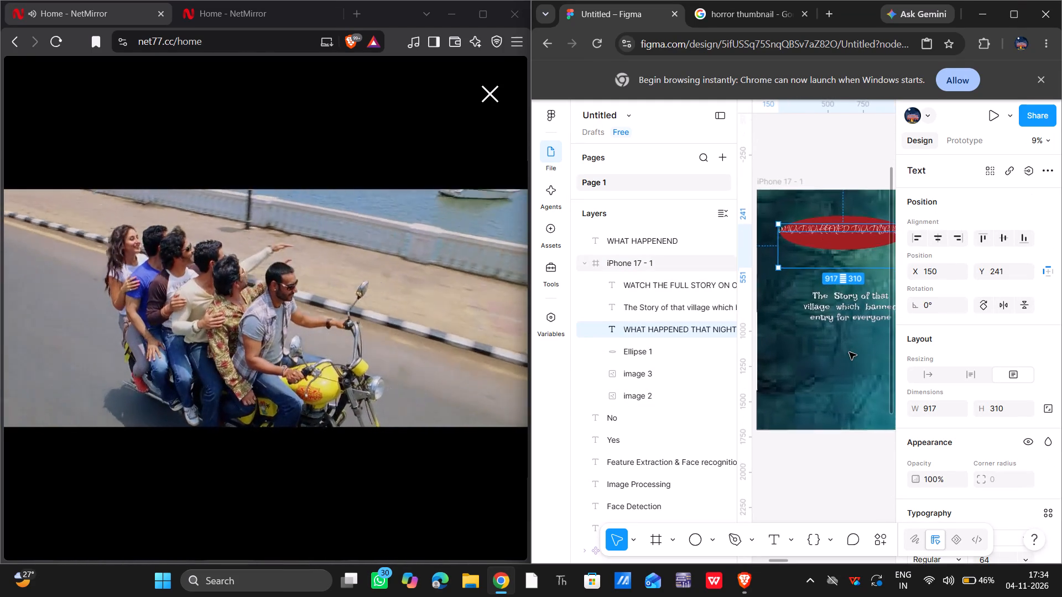
key(ctrl+z)
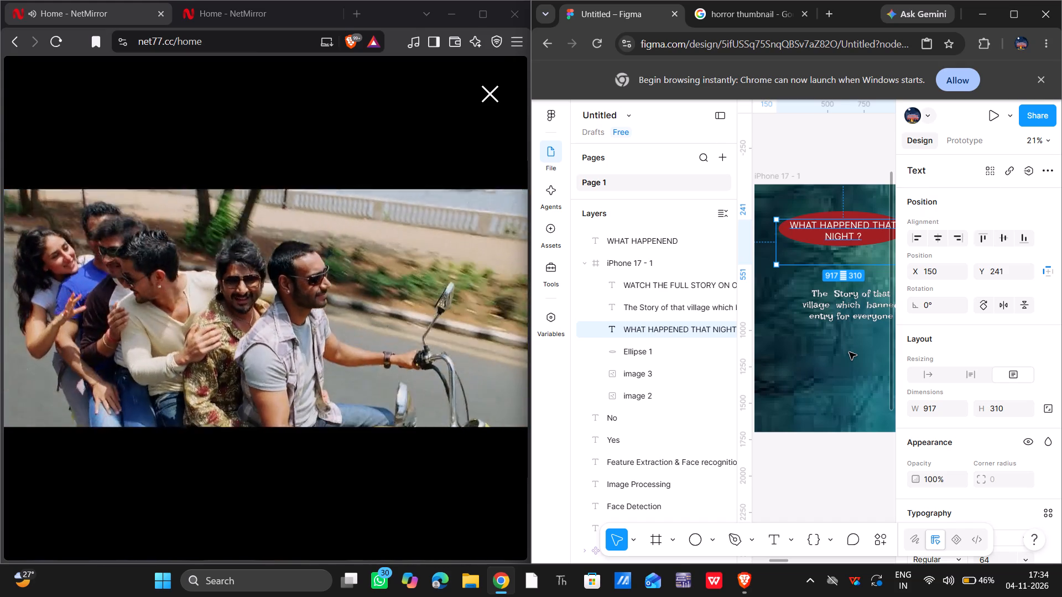